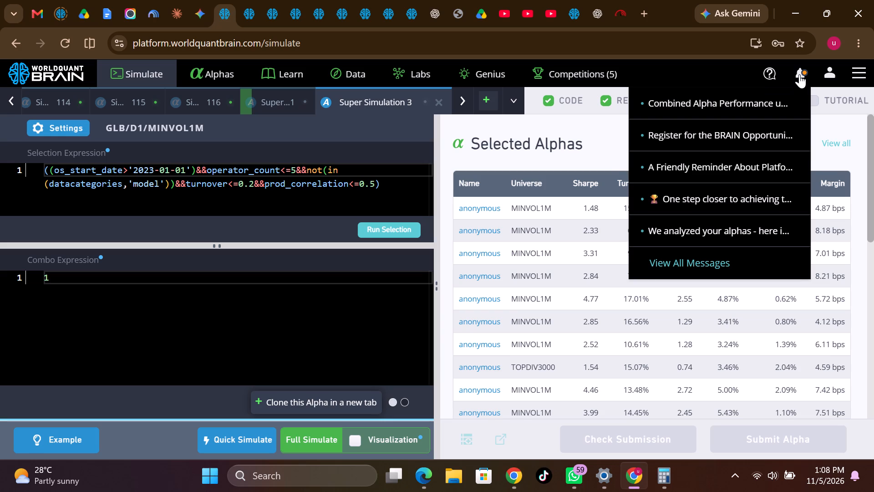
Close the notification messages list to return to the Super Simulation 3 workspace.
click(799, 74)
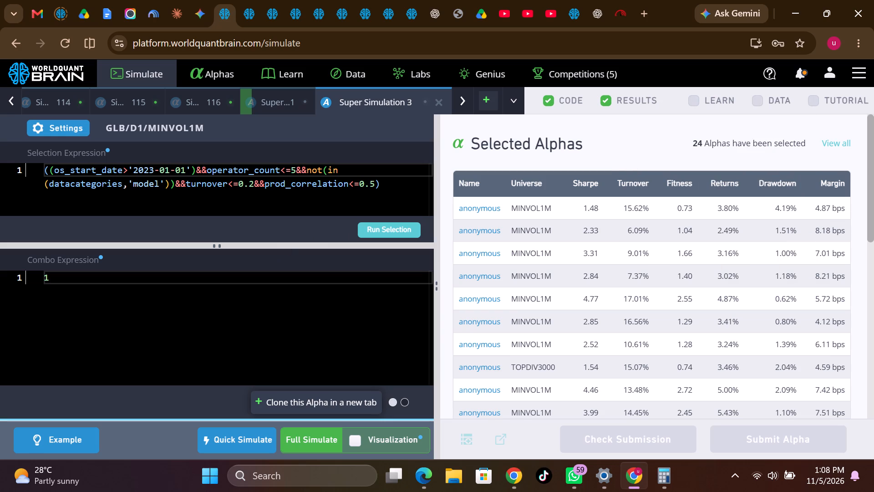
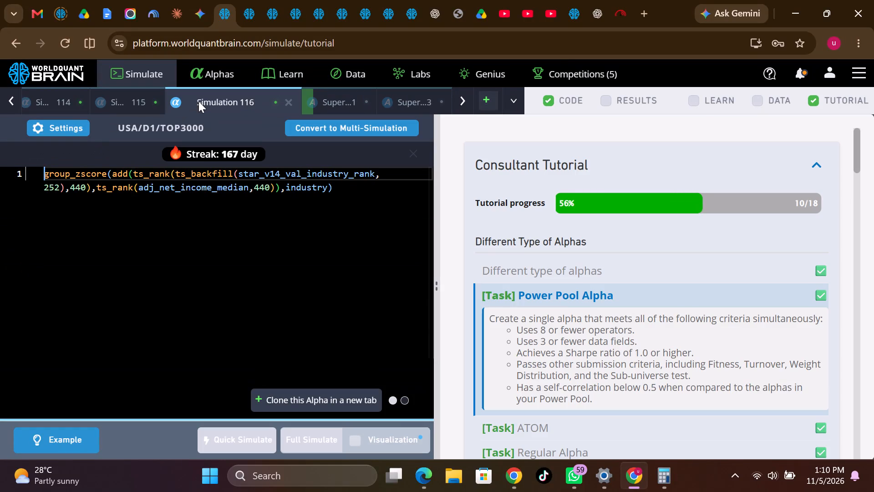
Display the results of Simulation 116 in place of the Consultant Tutorial.
scroll(599, 297, down, 6)
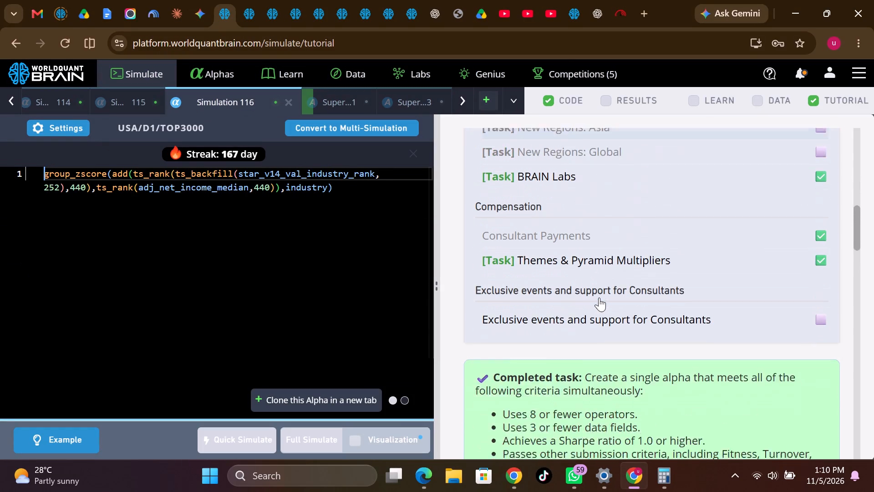
click(605, 104)
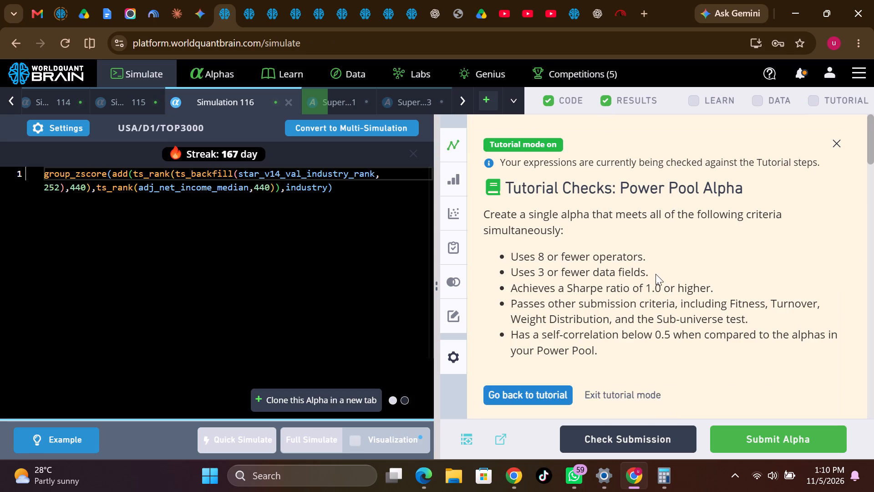
Review Simulation 116's results, comparing the TEST and IS period summaries and examining the yearly, investability-constrained, correlation and properties sections.
scroll(655, 274, down, 5)
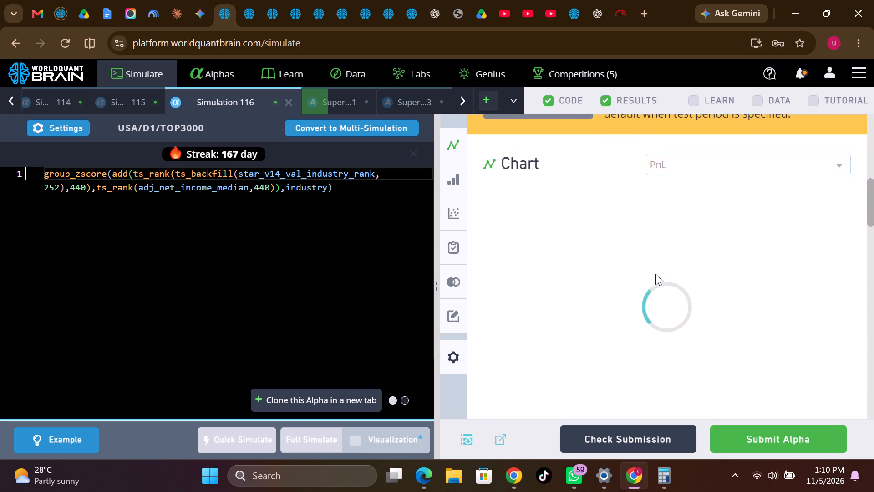
scroll(655, 274, down, 4)
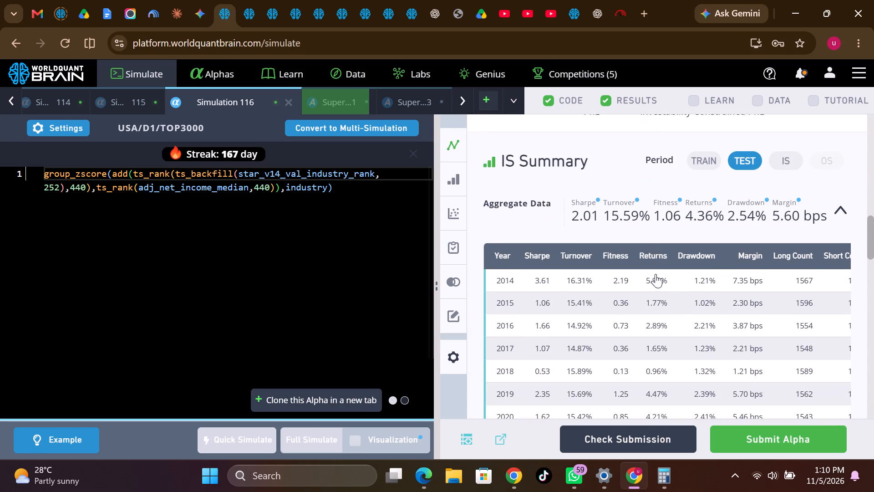
click(786, 135)
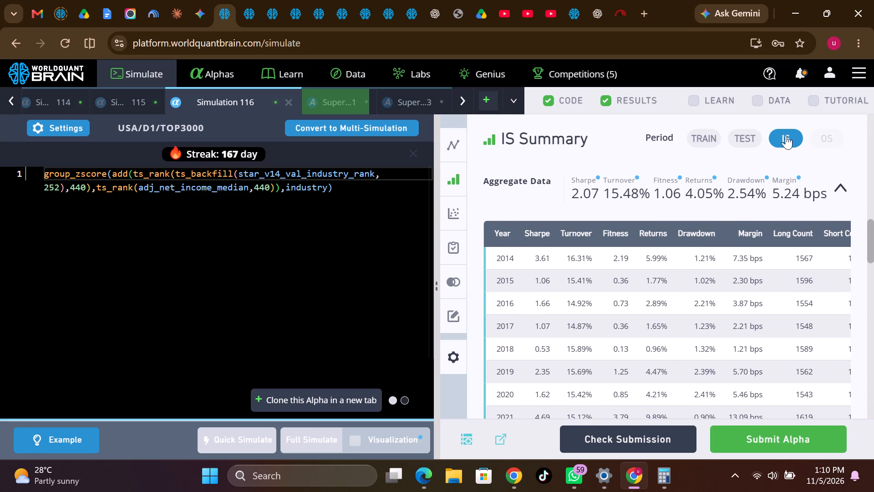
click(745, 137)
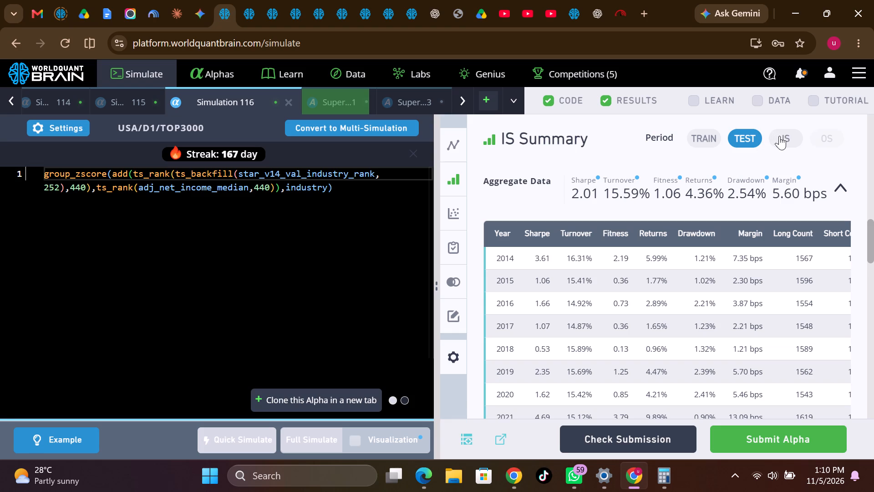
click(781, 136)
scroll(710, 298, down, 4)
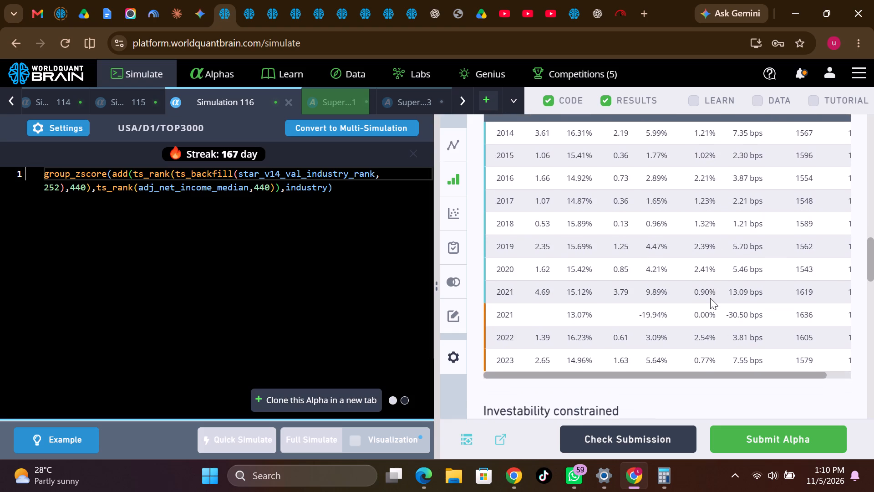
scroll(710, 298, down, 3)
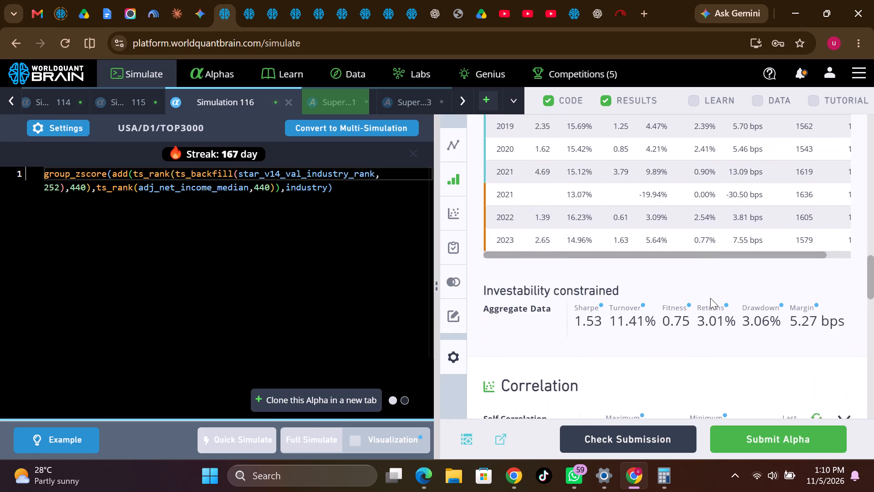
scroll(710, 298, down, 2)
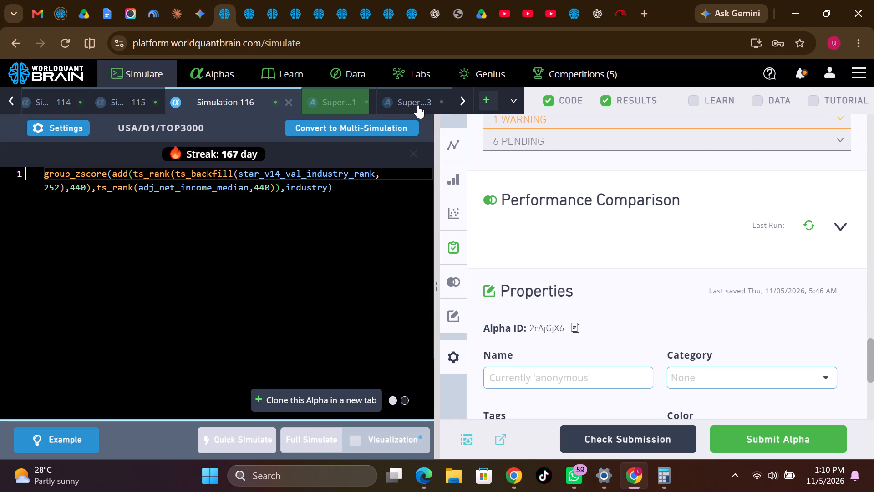
Open Super Simulation 3 to view its selection expression and selected alphas.
click(411, 98)
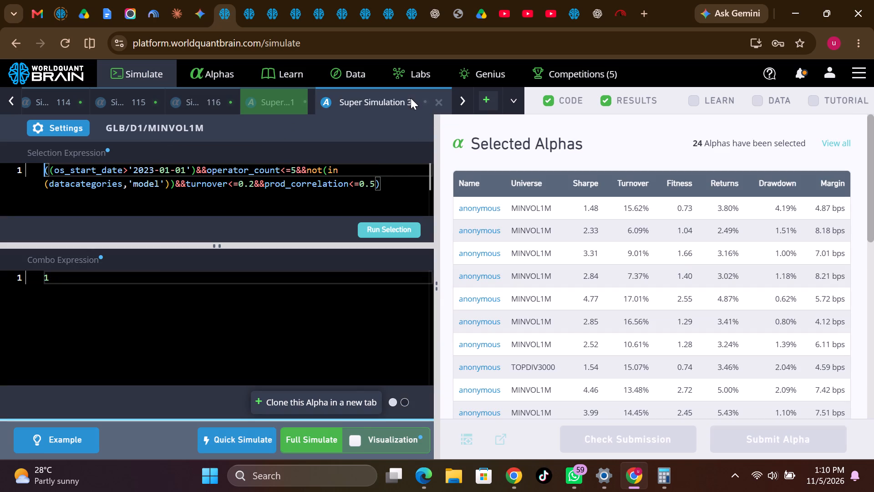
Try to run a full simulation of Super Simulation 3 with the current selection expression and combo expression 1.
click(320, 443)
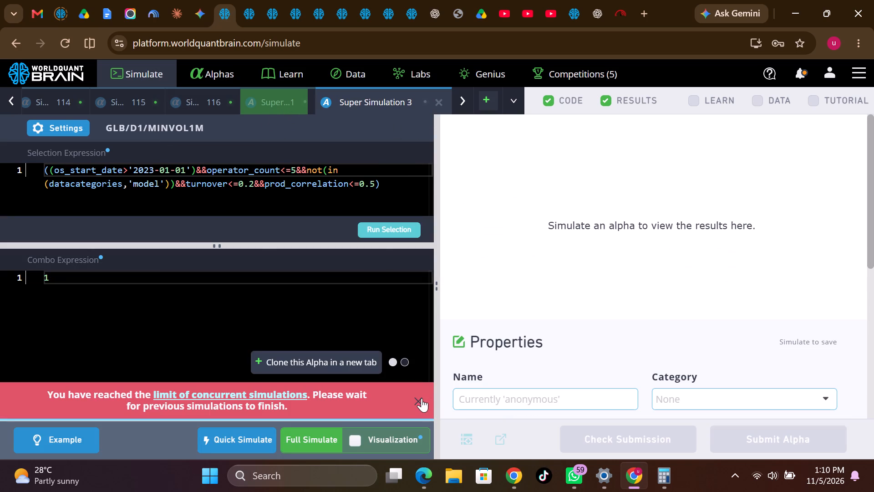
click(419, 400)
Switch to Super Simulation 1 to check on its running simulation.
click(290, 100)
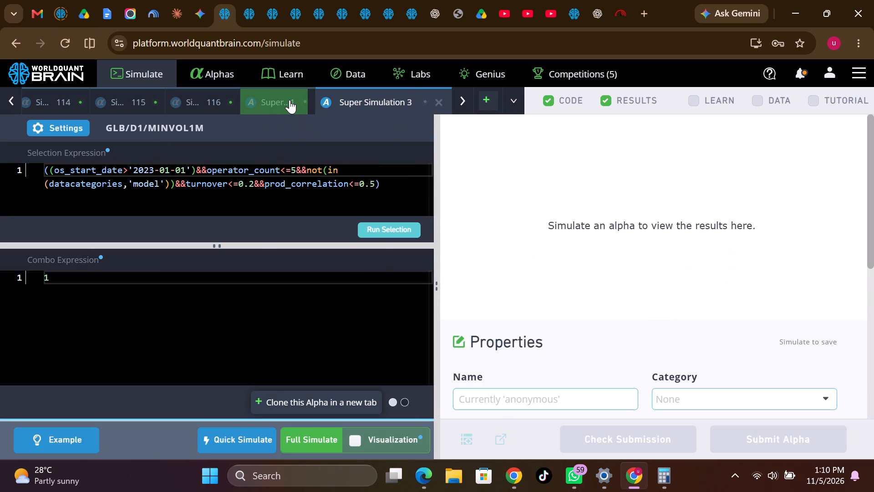
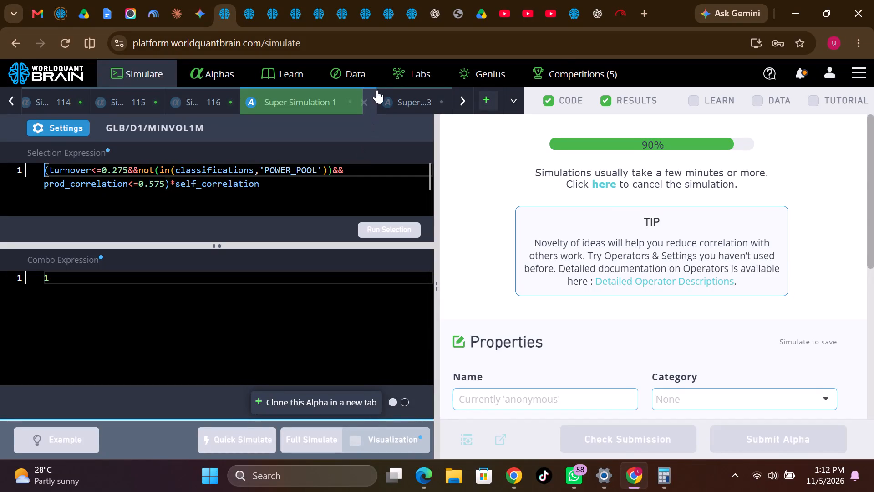
Start a full simulation of Super Simulation 3 with its existing selection expression and a combo expression of 1.
click(414, 106)
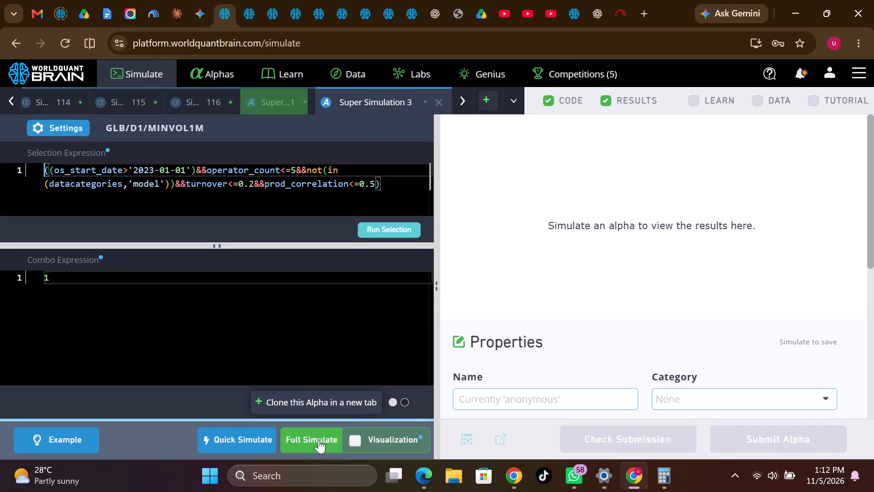
click(319, 440)
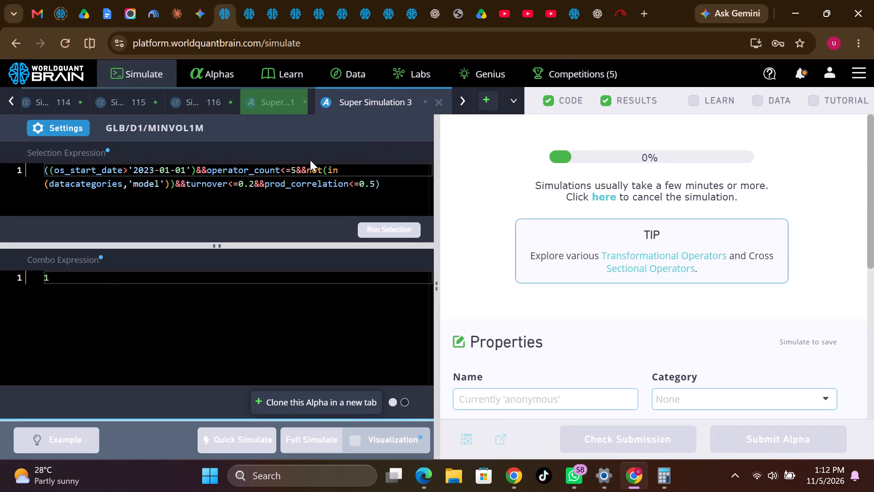
Return to Super Simulation 1 to check the progress of its simulation.
click(283, 104)
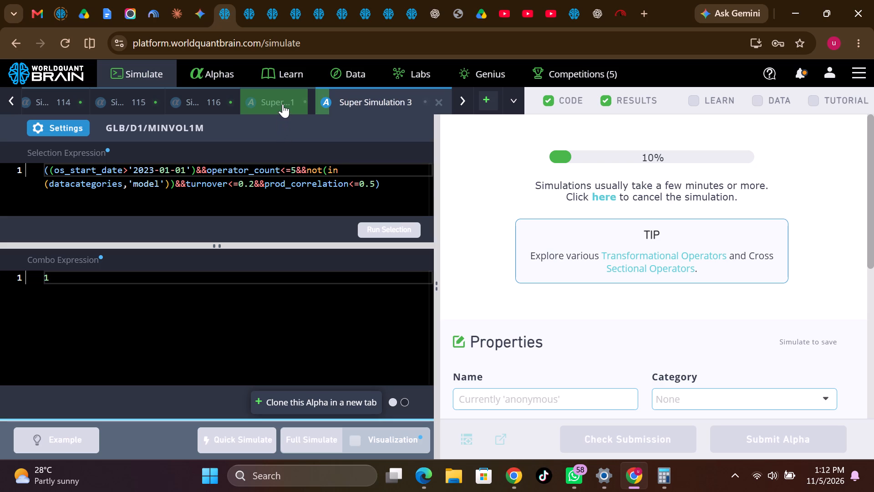
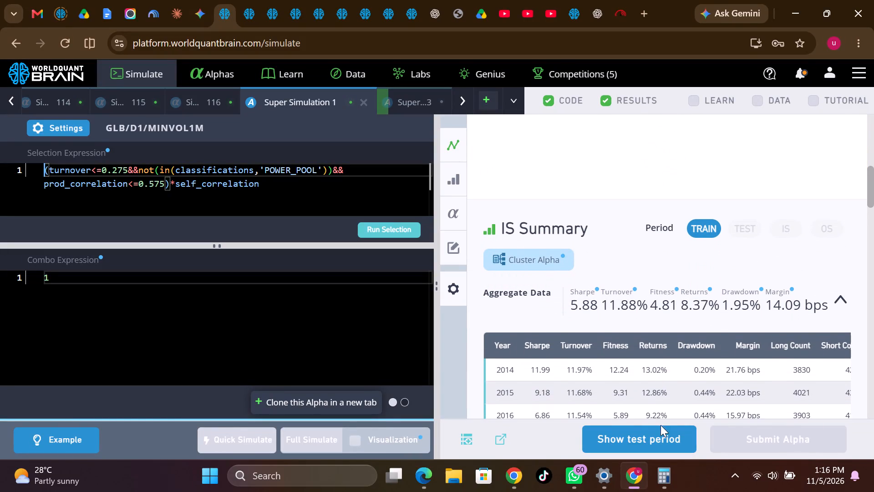
Reveal Super Simulation 1's test period and switch the IS Summary to the IS period.
click(663, 438)
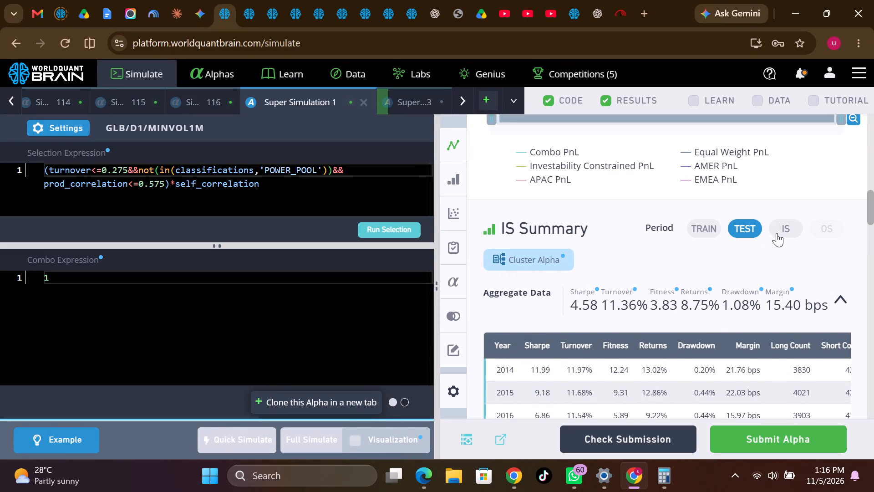
click(784, 227)
Run the Prod Correlation calculation for Super Simulation 1.
scroll(776, 347, down, 2)
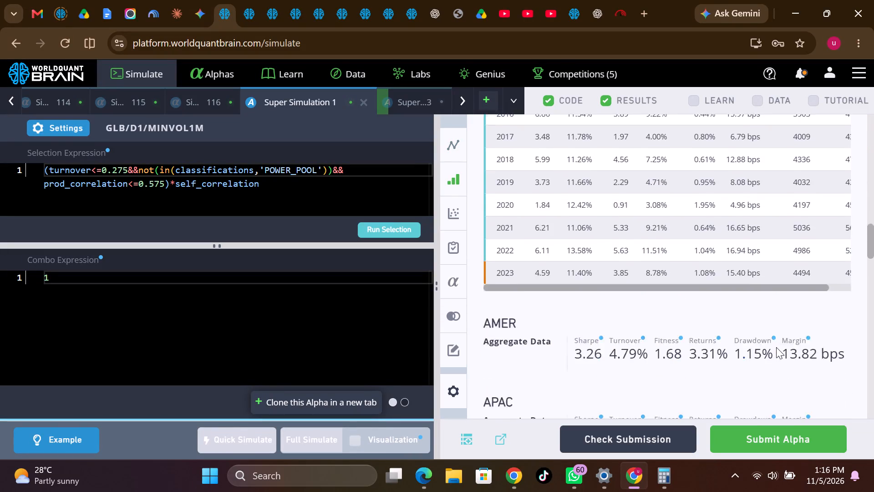
scroll(776, 347, down, 4)
click(815, 228)
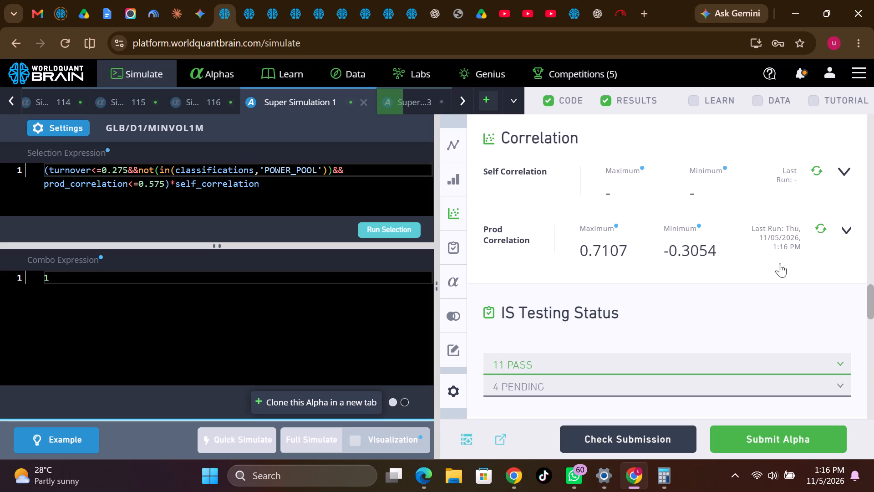
Examine Super Simulation 1's results, including the summary, investability-constrained data, correlation, IS testing status and Selected Alphas table.
scroll(763, 281, up, 2)
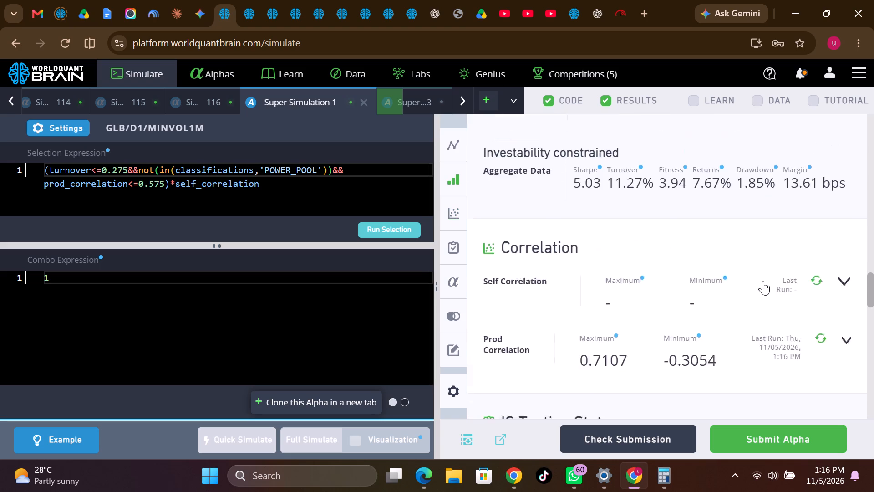
scroll(763, 281, up, 12)
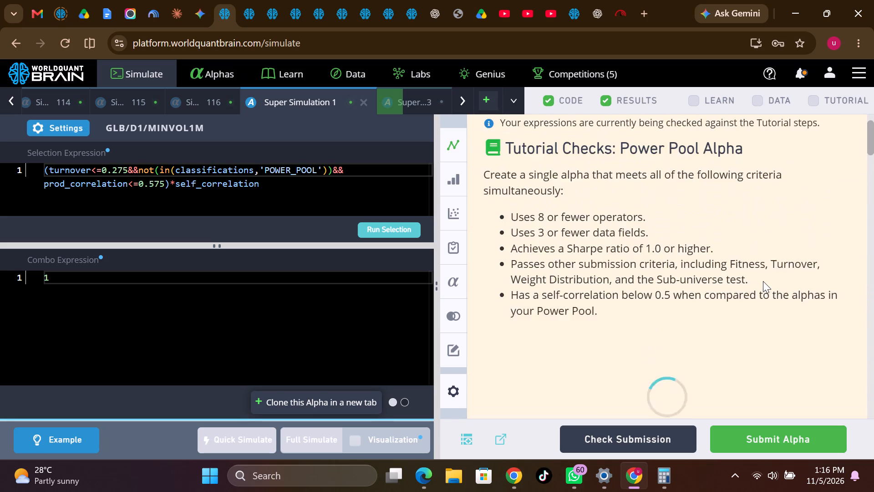
scroll(763, 281, up, 1)
scroll(763, 281, down, 13)
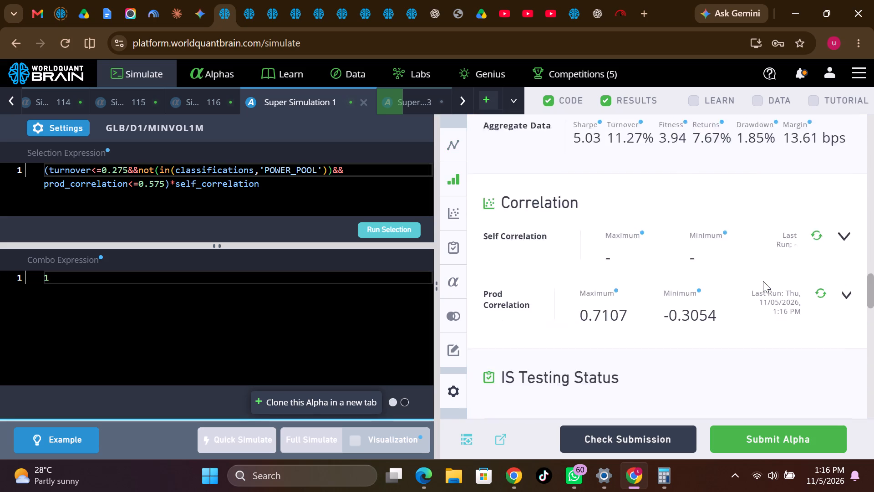
scroll(763, 281, up, 1)
scroll(763, 281, down, 1)
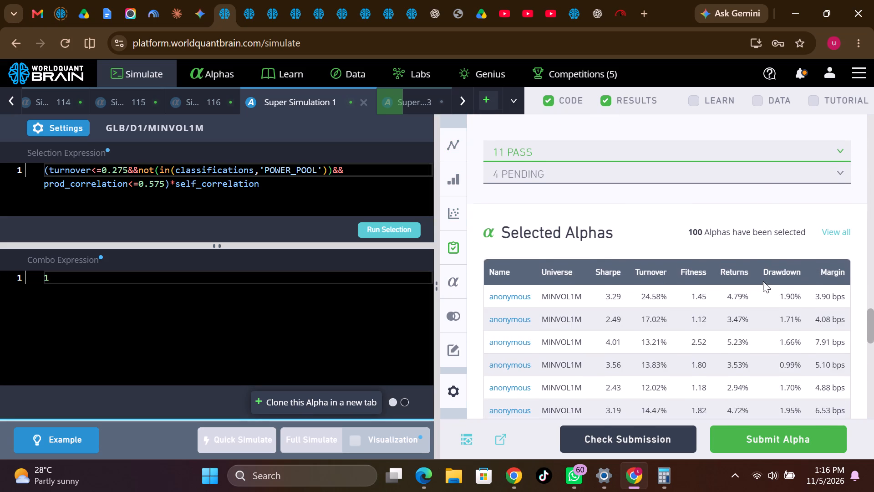
scroll(763, 281, down, 2)
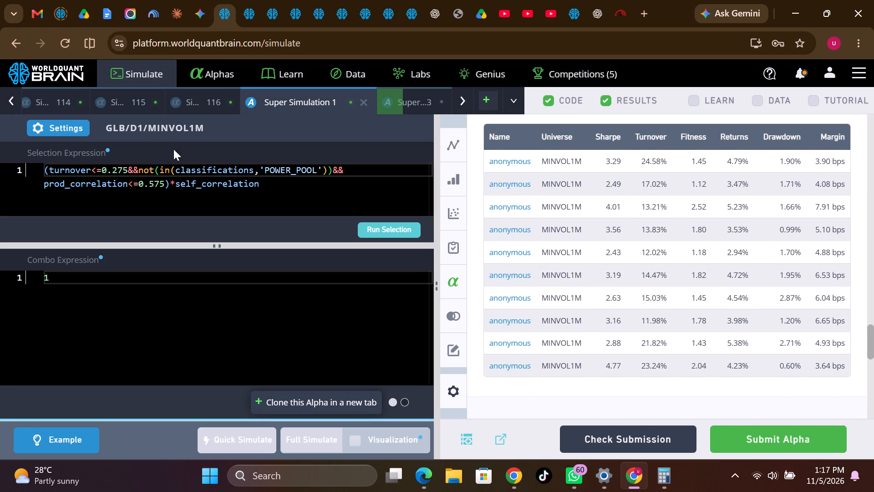
Set the selection limit to 15 in Super Simulation 1's settings.
click(72, 128)
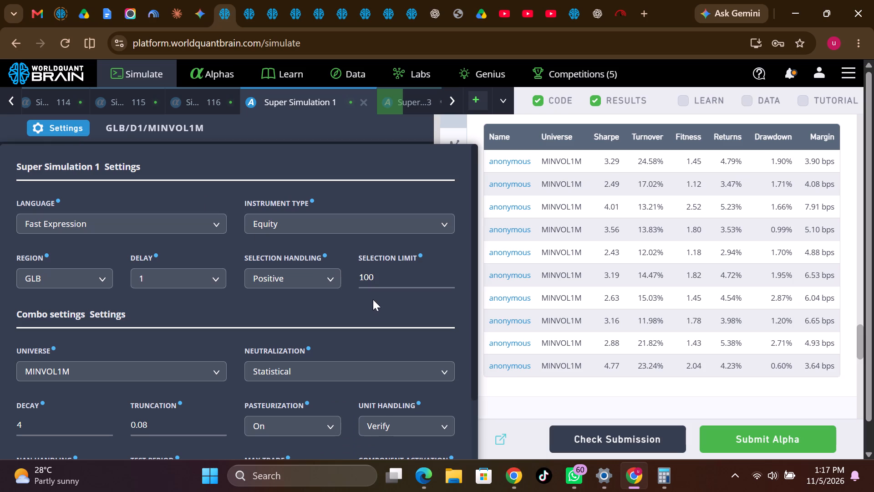
click(375, 282)
key(BackSpace)
key(BackSpace)
key(5)
scroll(405, 402, down, 3)
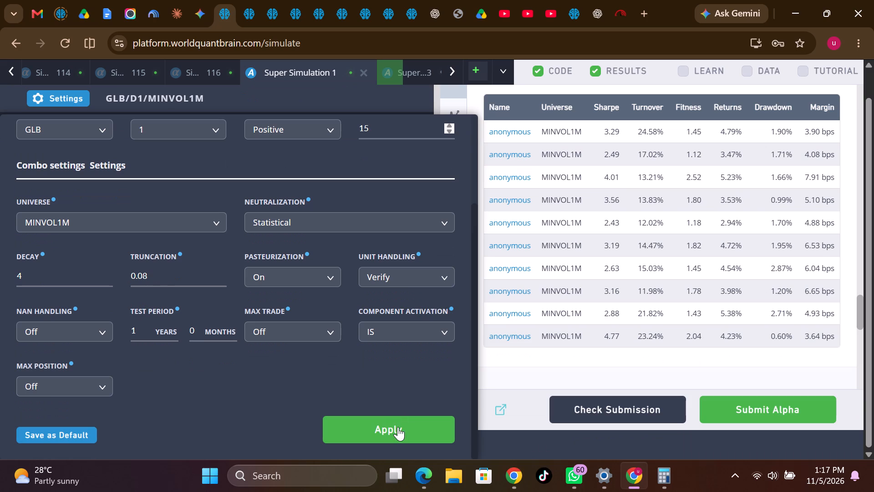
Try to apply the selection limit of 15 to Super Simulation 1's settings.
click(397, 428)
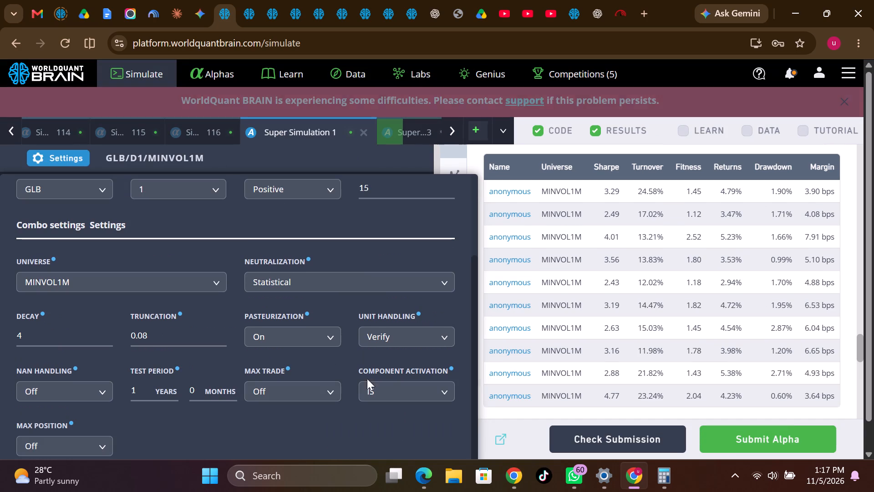
Clone Super Simulation 1 into a new tab and place the clone between Super Simulations 1 and 3.
right_click(314, 130)
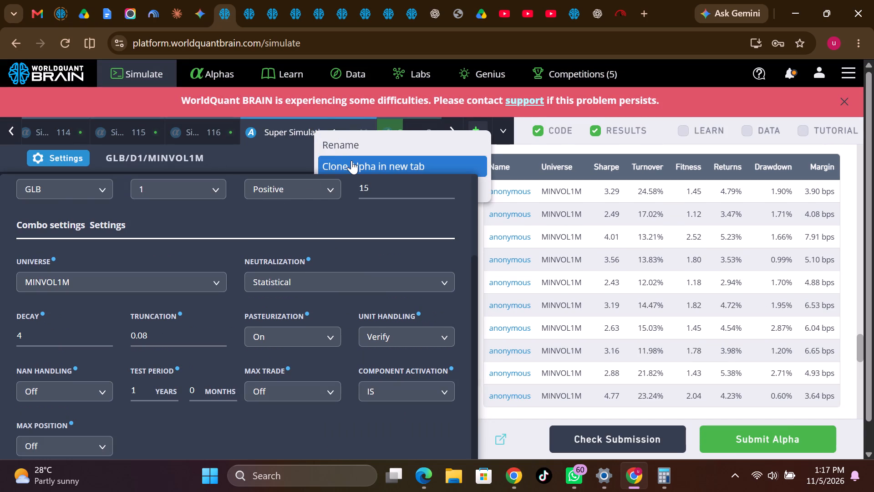
click(351, 160)
drag(395, 137, 364, 133)
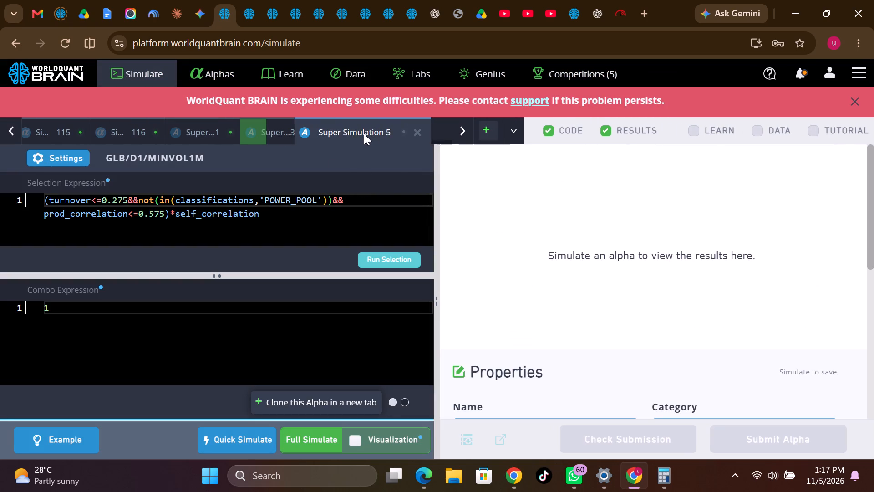
drag(364, 133, 307, 138)
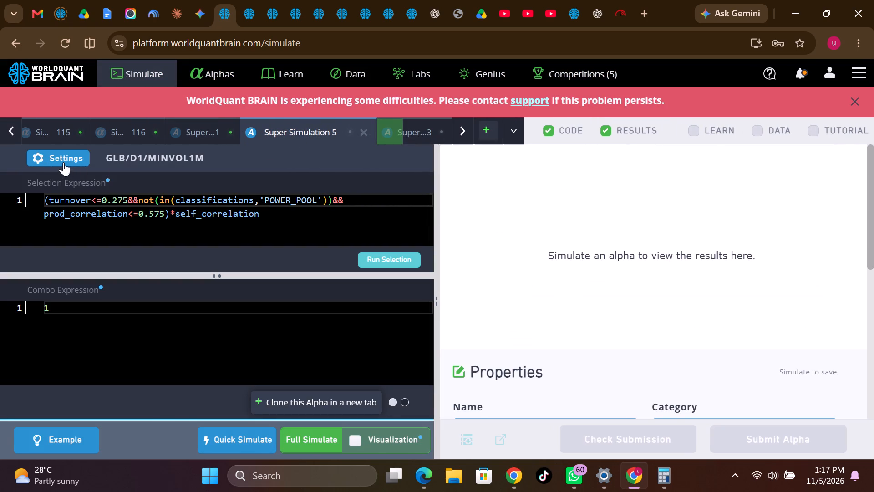
Set the selection limit to 15 in Super Simulation 5's settings and apply it.
click(63, 162)
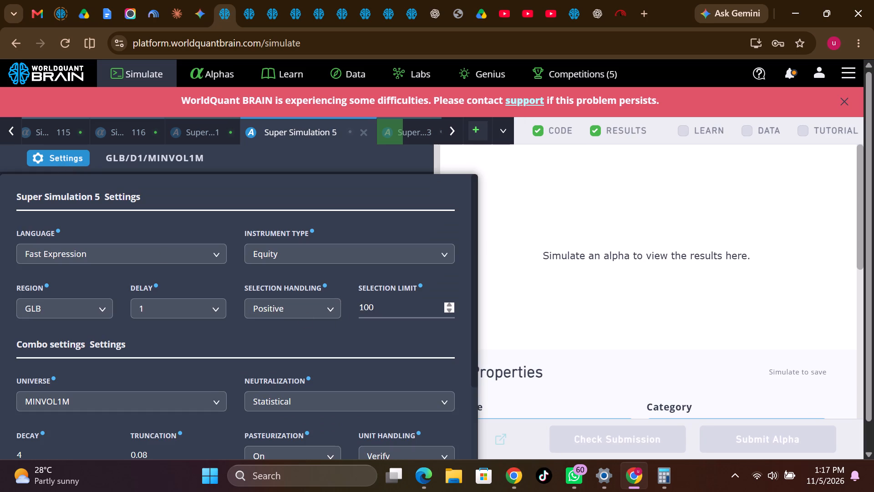
click(376, 303)
key(BackSpace)
key(BackSpace)
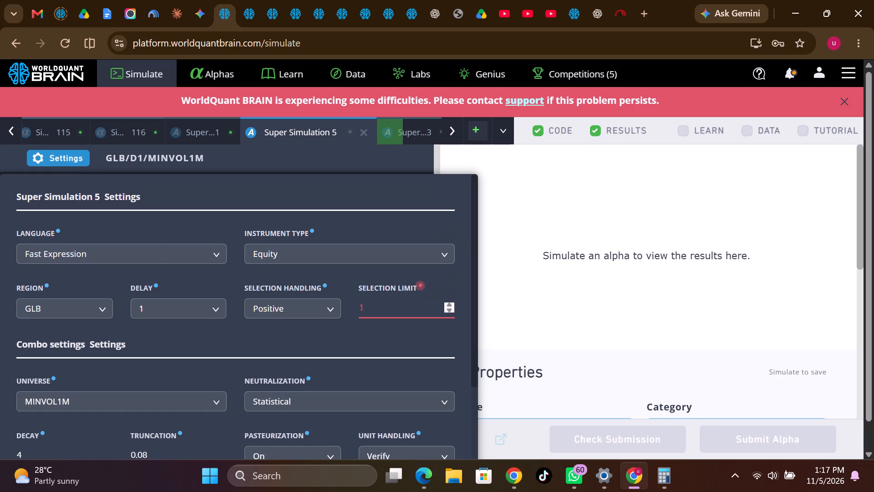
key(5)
scroll(394, 421, down, 2)
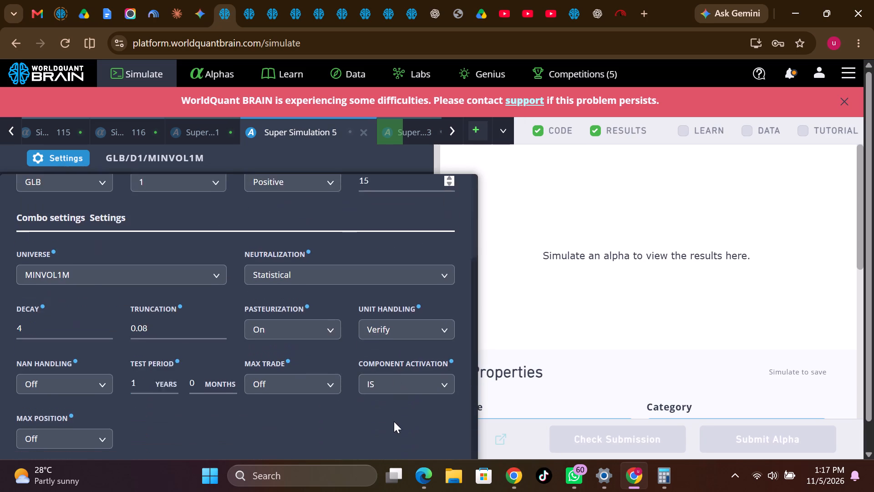
scroll(394, 421, down, 3)
click(387, 431)
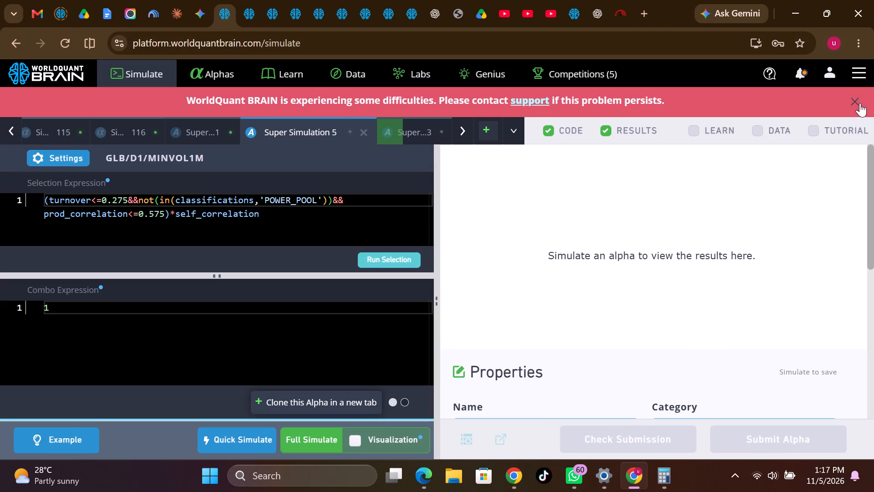
Dismiss the service-difficulties banner.
click(856, 102)
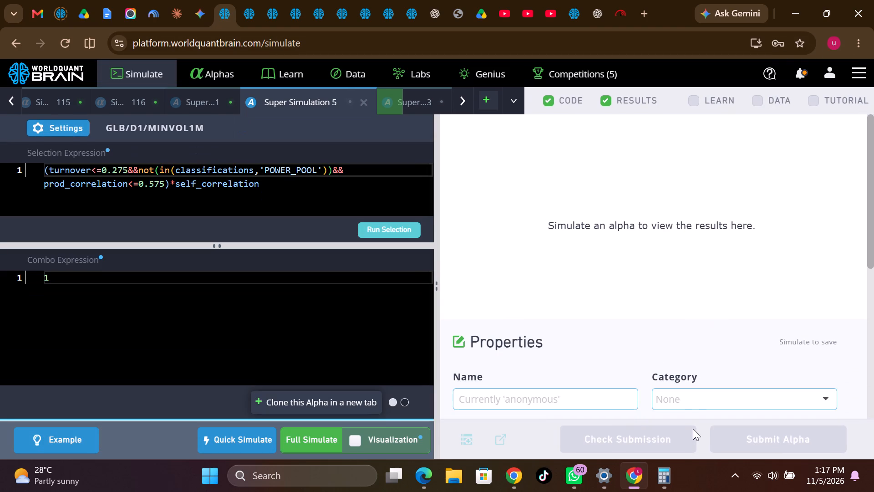
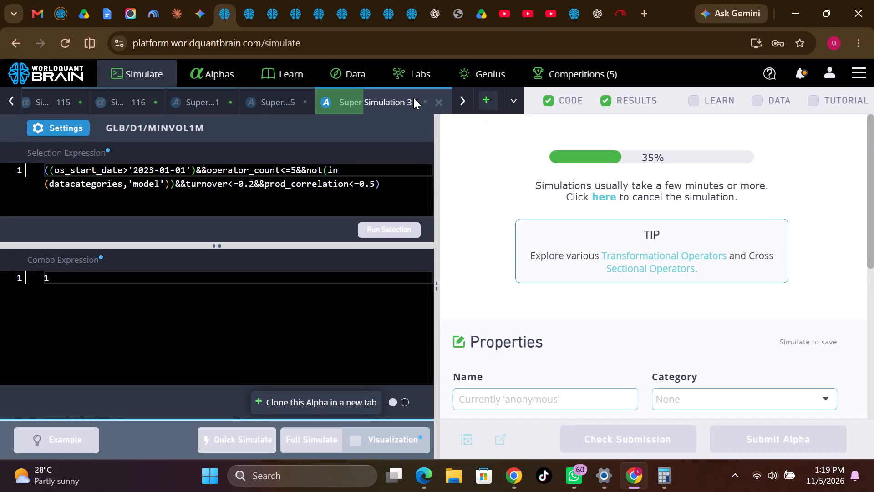
Check the list of recent notification messages while Super Simulation 3 runs.
click(800, 69)
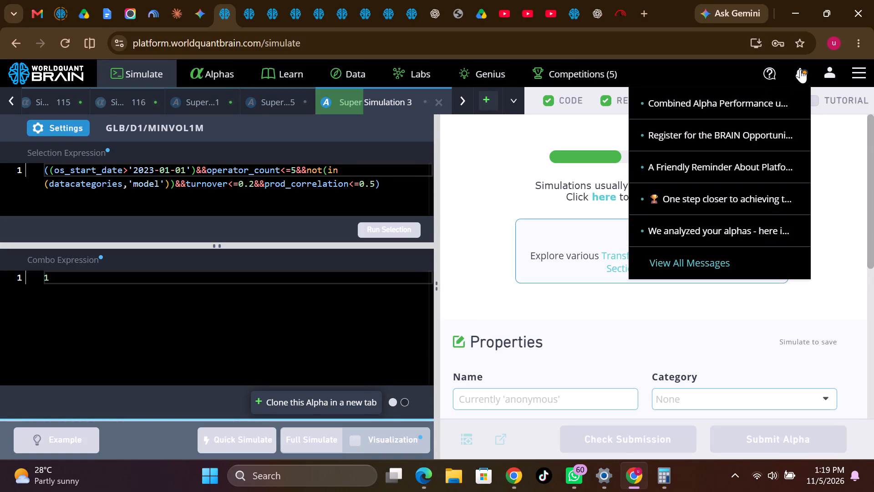
click(800, 69)
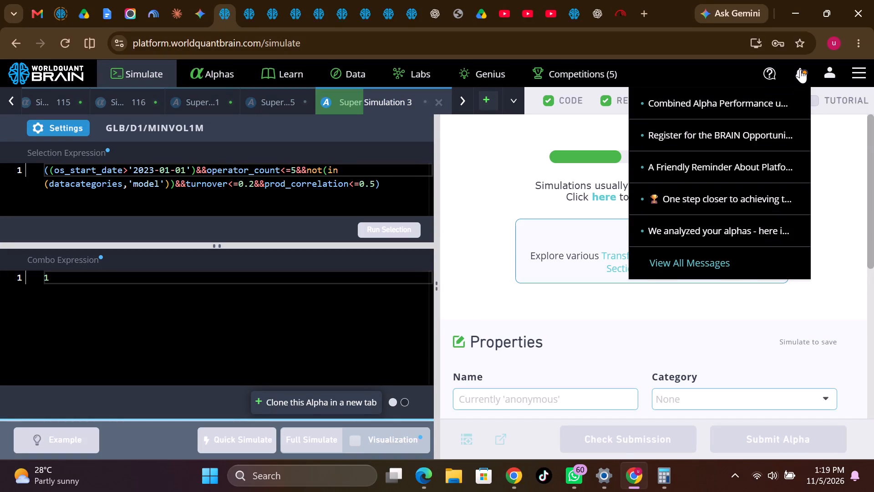
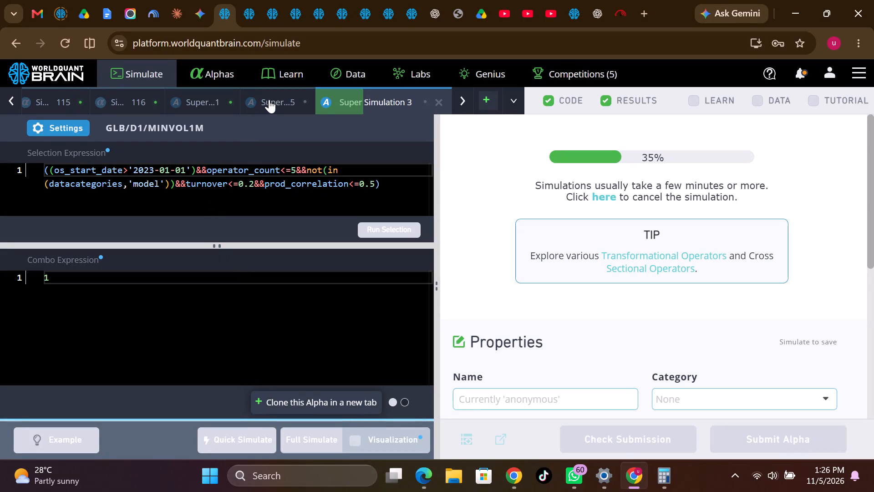
Open Super Simulation 5 to view its selection and combo expressions.
click(271, 98)
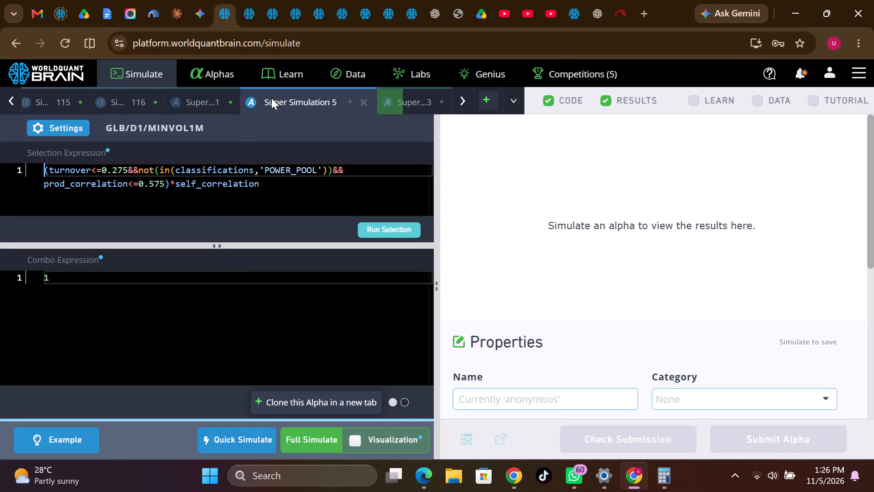
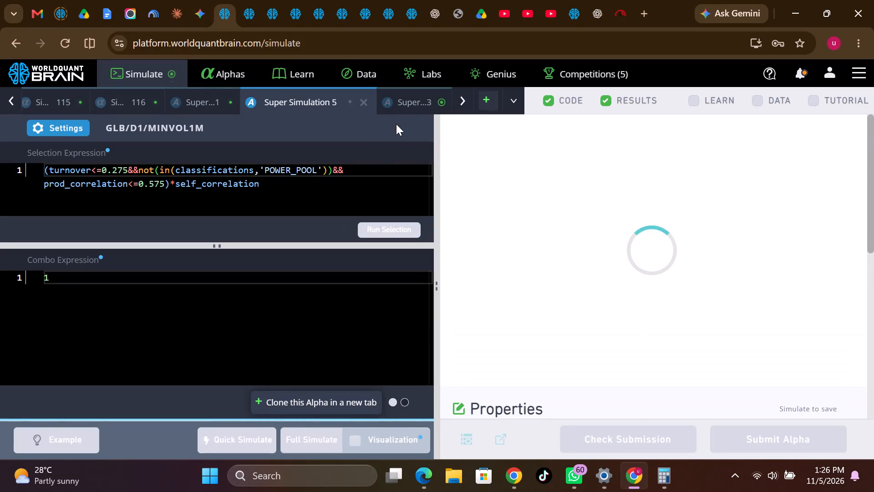
Open Super Simulation 3 and examine its IS summary, regional aggregate data and selected alphas.
click(409, 100)
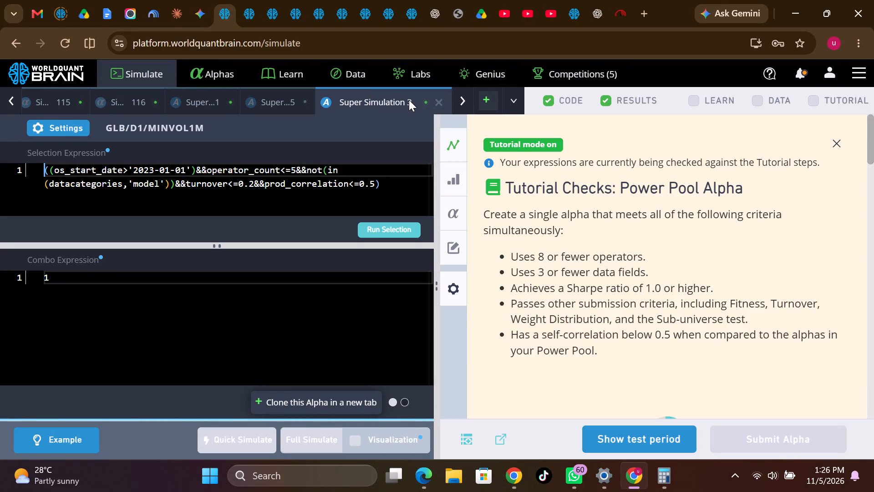
scroll(614, 327, down, 4)
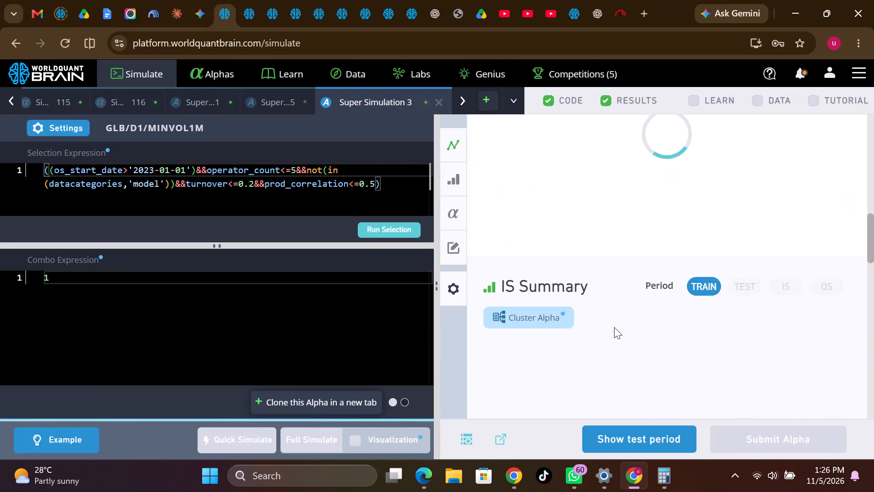
scroll(614, 327, down, 3)
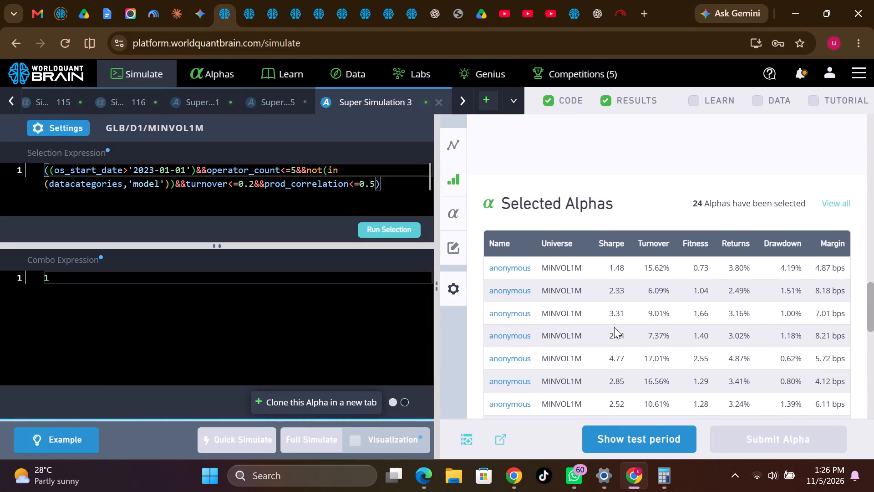
scroll(614, 327, down, 2)
scroll(614, 327, up, 3)
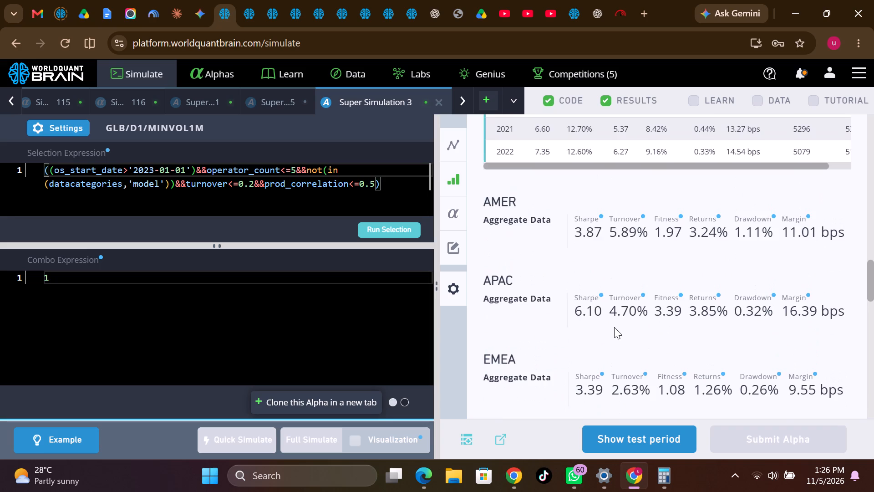
scroll(614, 327, up, 2)
Show the test period for Super Simulation 3 and set the IS Summary period to IS.
click(659, 437)
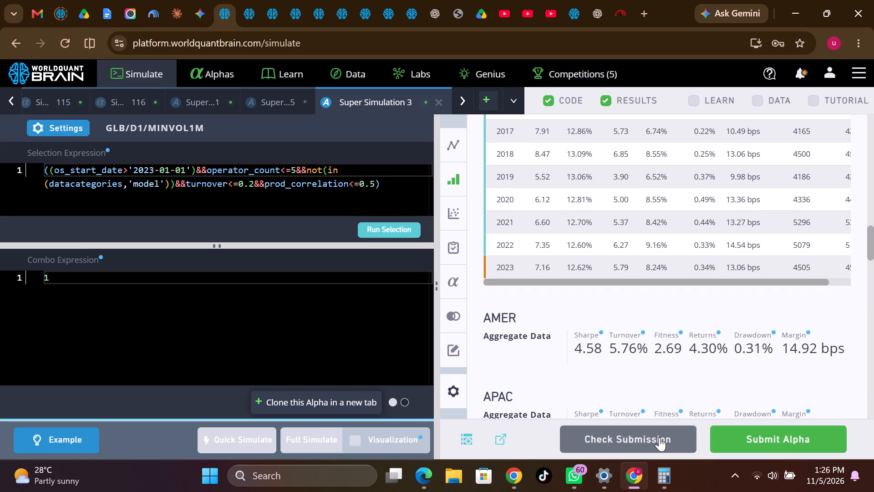
scroll(696, 292, up, 4)
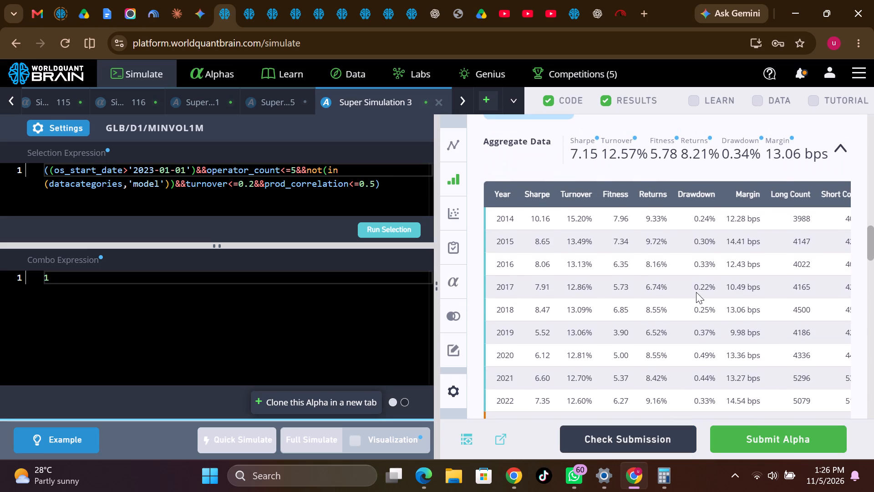
scroll(696, 292, up, 1)
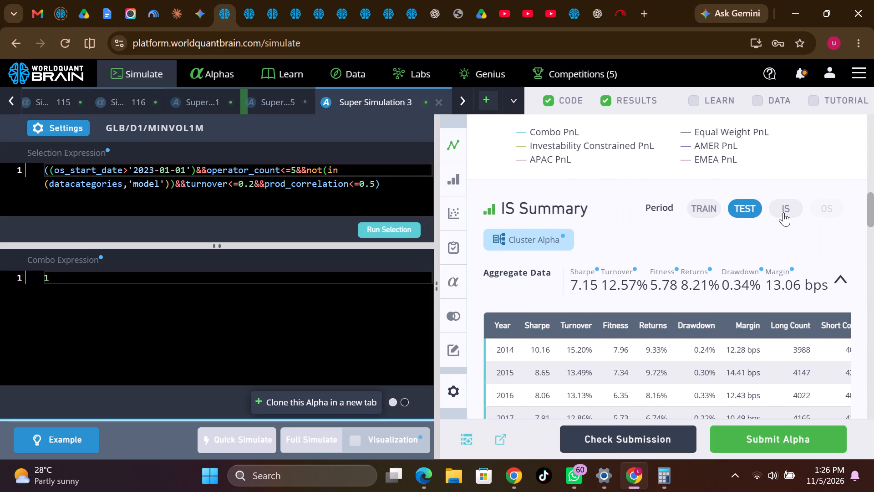
click(783, 212)
Run the Prod Correlation check for Super Simulation 3.
scroll(761, 311, down, 5)
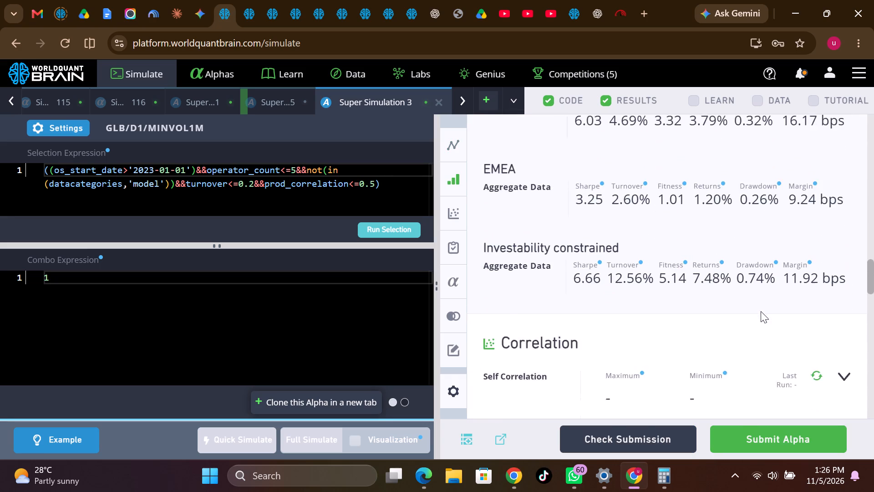
click(814, 328)
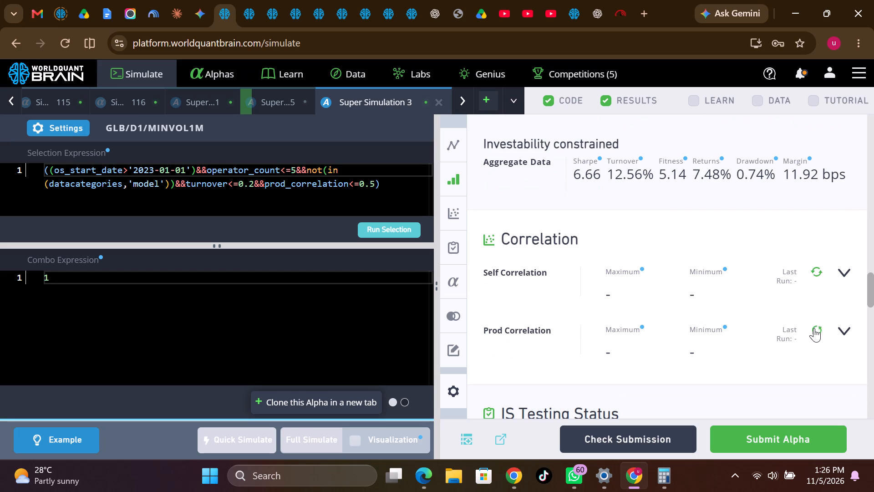
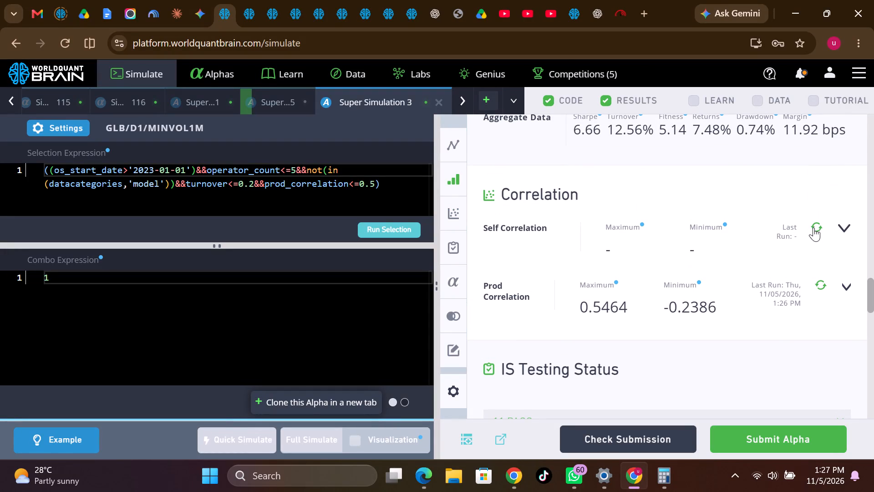
Run the Self Correlation check for Super Simulation 3.
click(815, 227)
Open the simulation settings of Super Simulation 3.
click(63, 127)
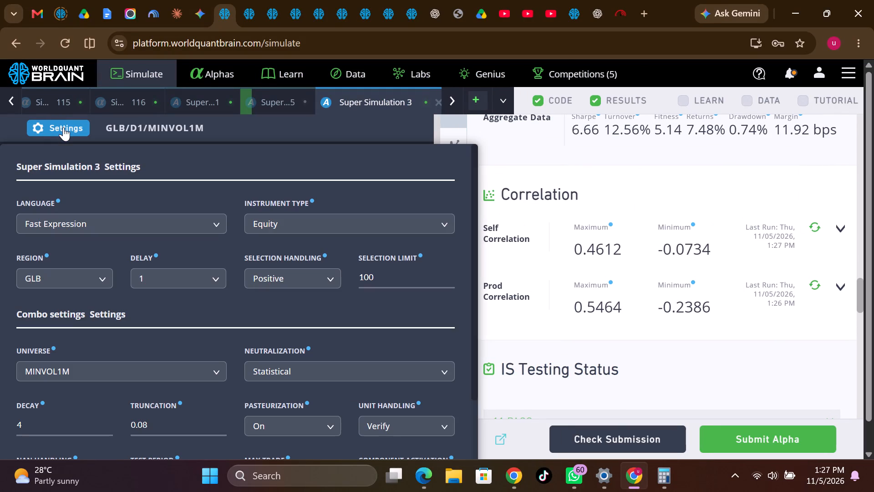
Close the simulation settings and review Super Simulation 3's IS Summary, regional and investability-constrained aggregate data, and Self and Prod Correlation.
click(63, 127)
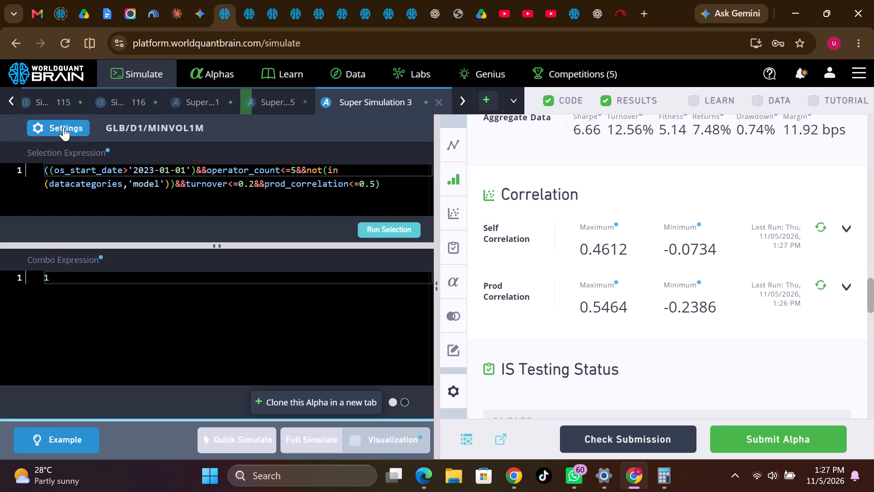
scroll(531, 306, up, 6)
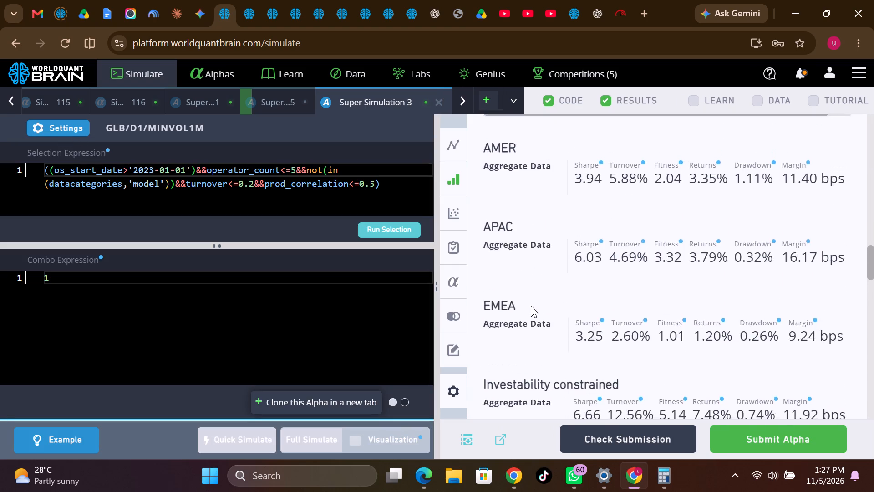
scroll(531, 306, up, 6)
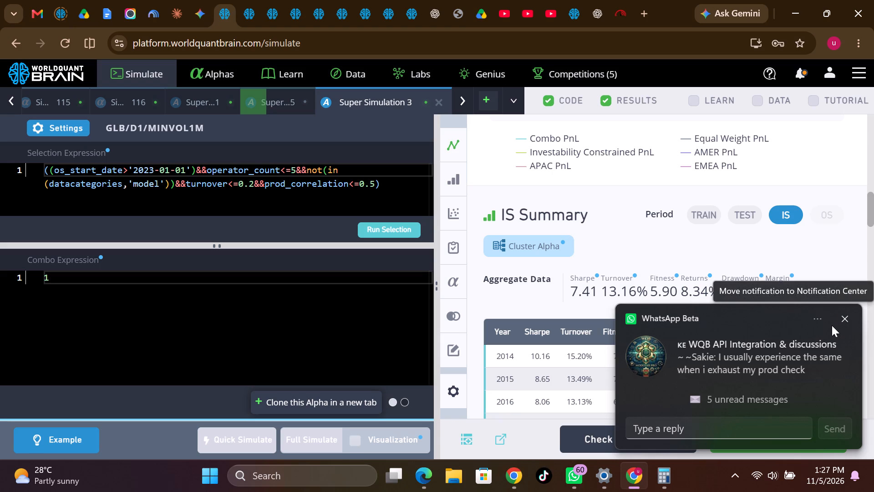
click(845, 316)
scroll(649, 284, down, 6)
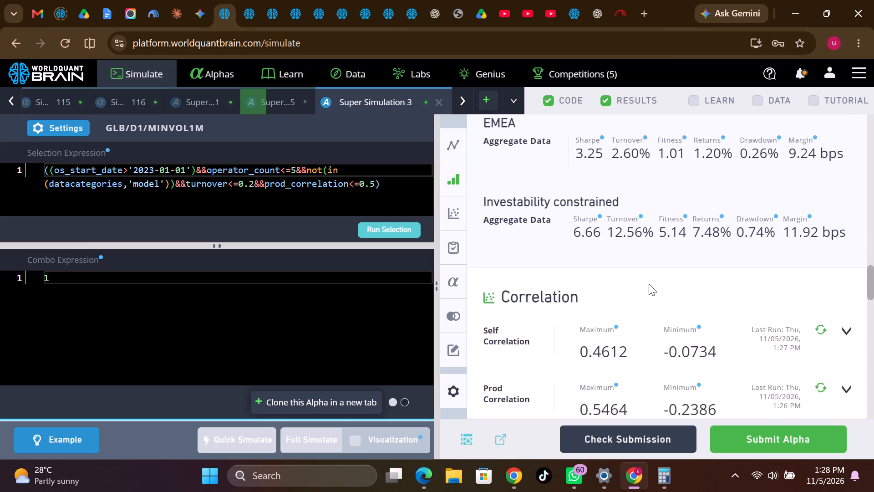
scroll(649, 284, down, 2)
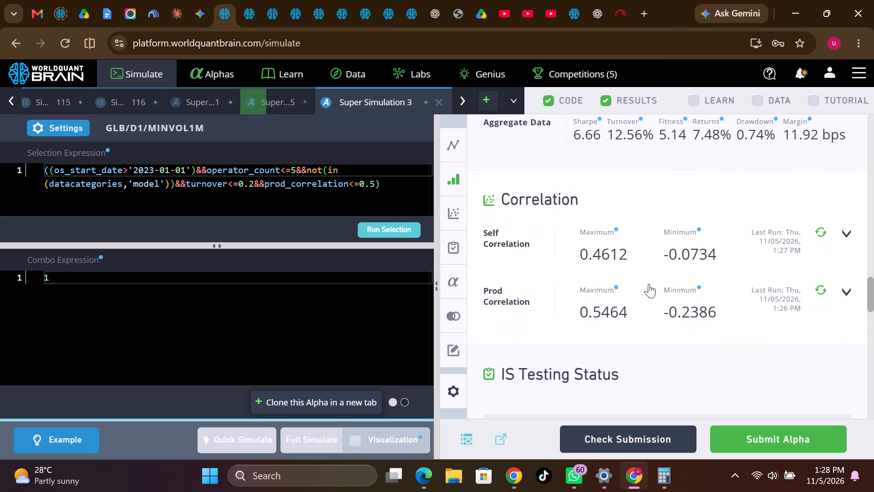
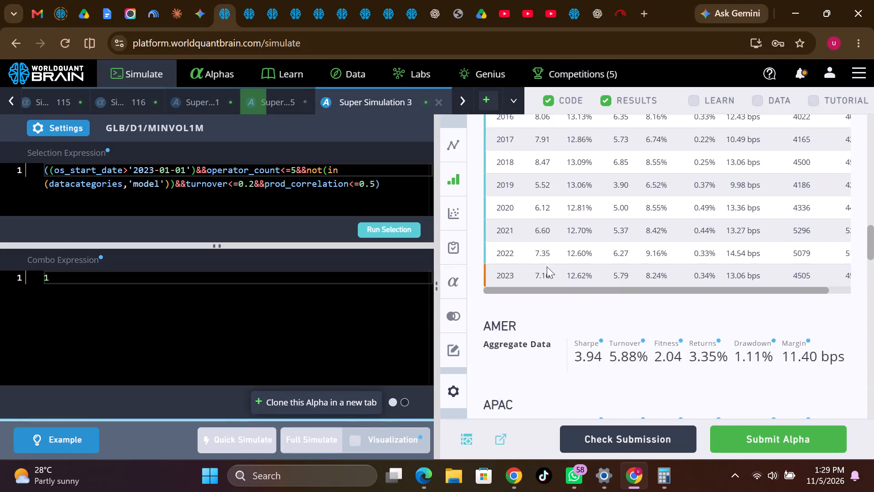
Compare Super Simulation 3's aggregate performance for the TEST period and the IS period in the IS Summary.
scroll(547, 266, up, 1)
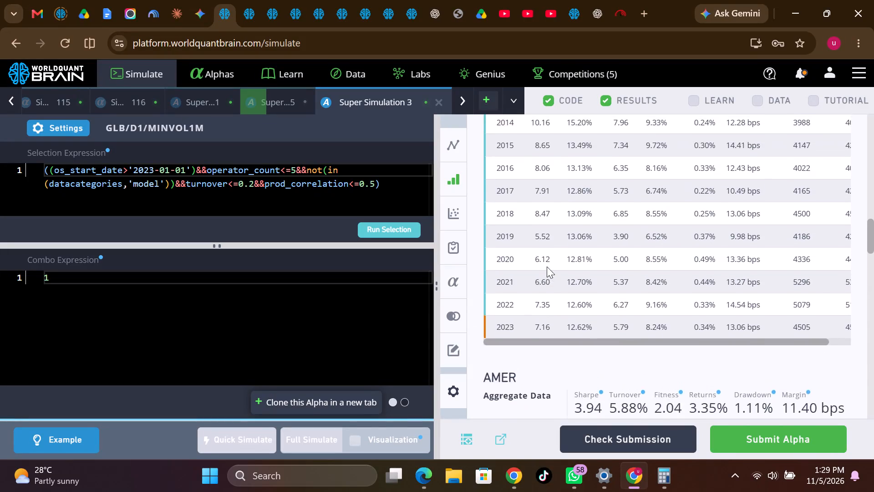
scroll(547, 266, up, 2)
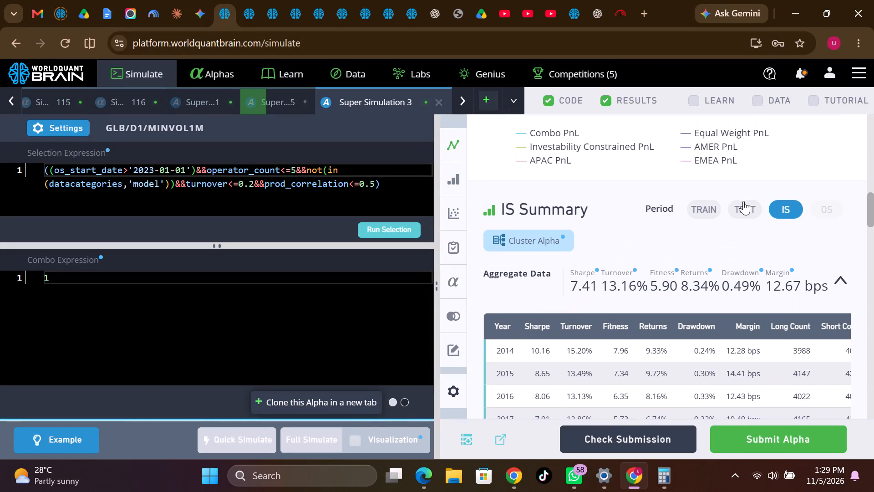
click(745, 208)
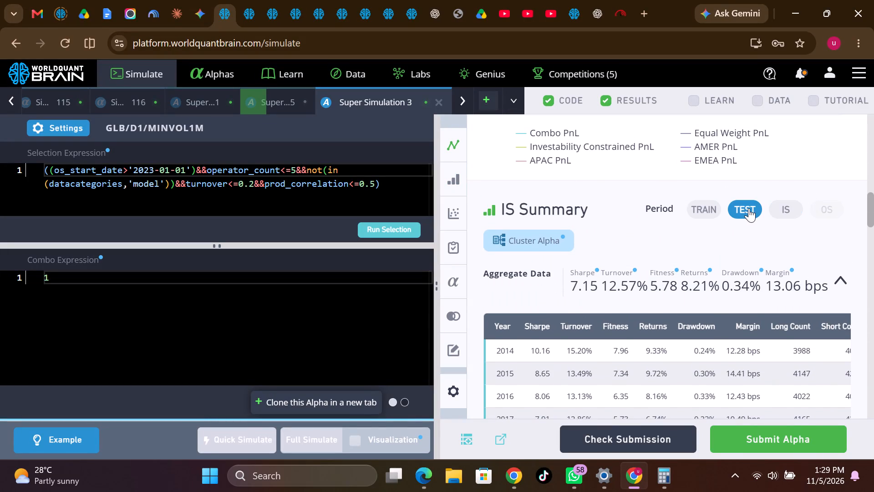
click(786, 208)
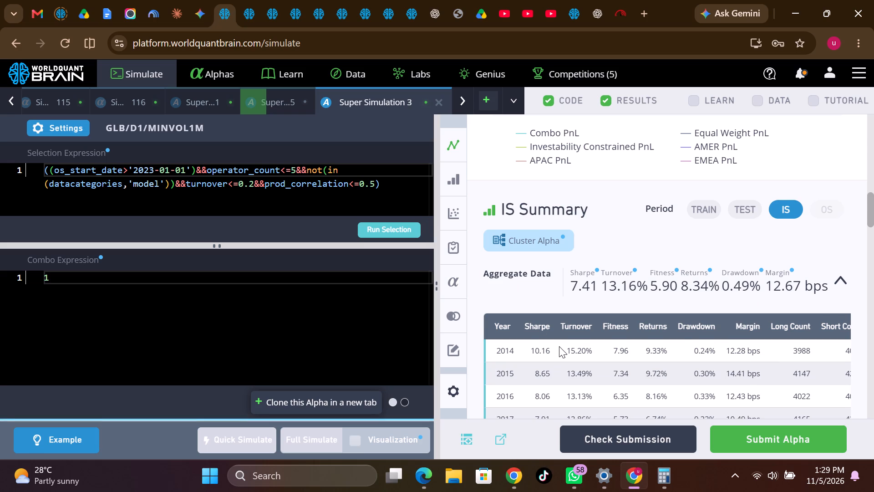
scroll(559, 346, down, 1)
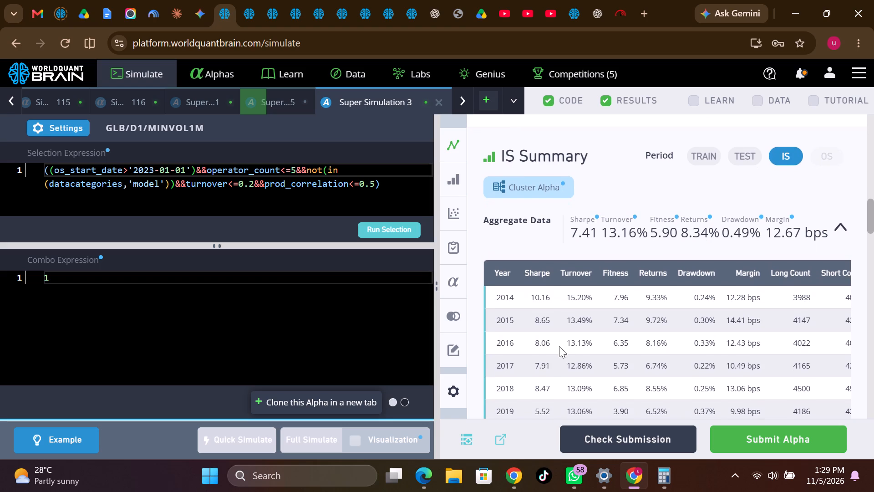
Check the simulation settings of Super Simulation 3 and close them again.
click(64, 123)
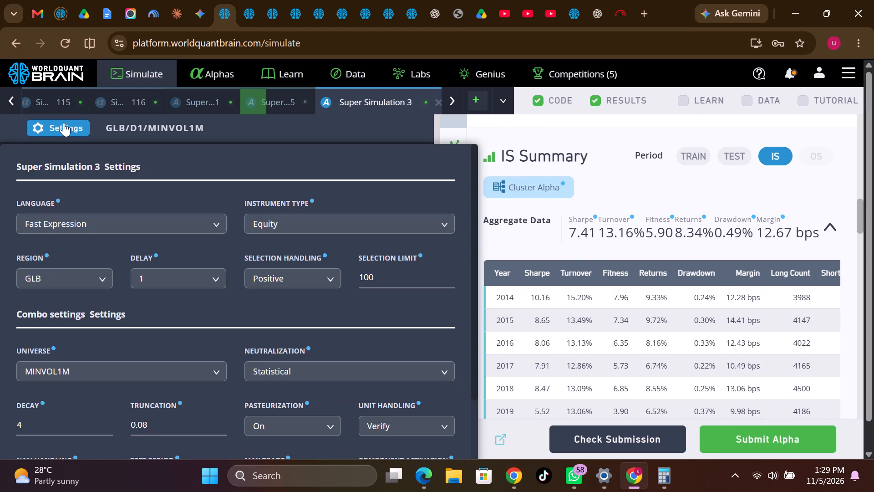
click(64, 123)
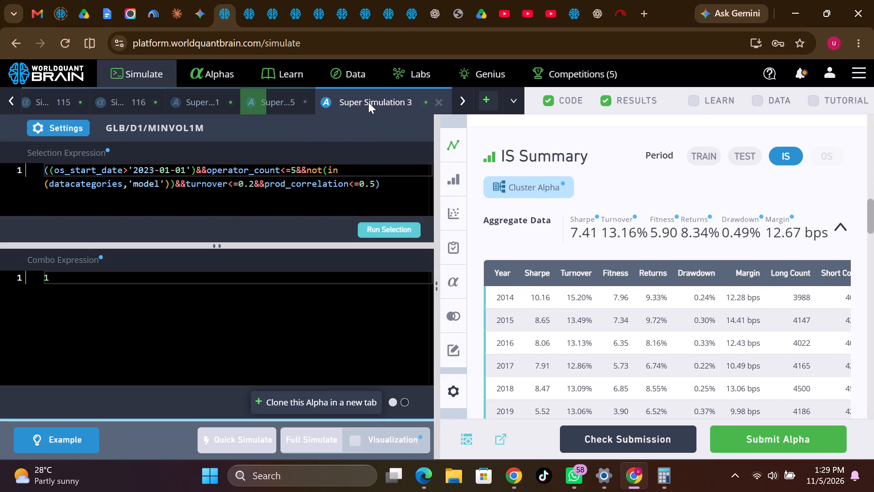
Clone Super Simulation 3 into a new simulation tab.
right_click(368, 102)
click(402, 138)
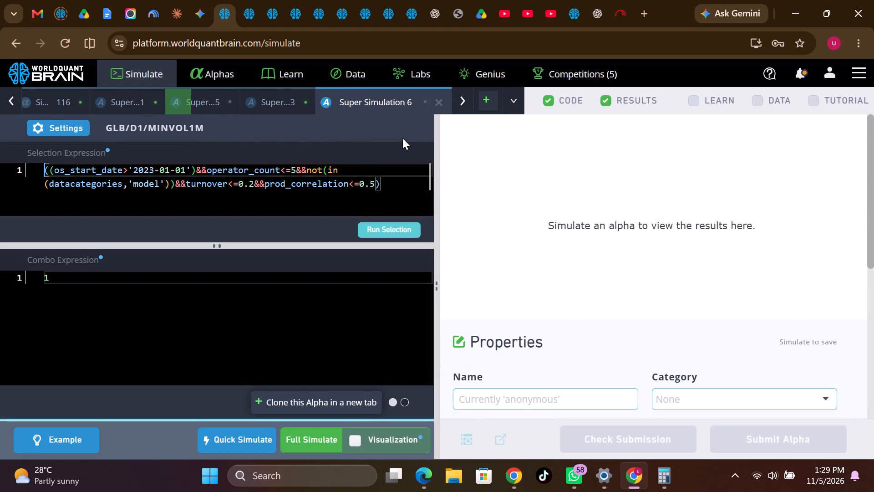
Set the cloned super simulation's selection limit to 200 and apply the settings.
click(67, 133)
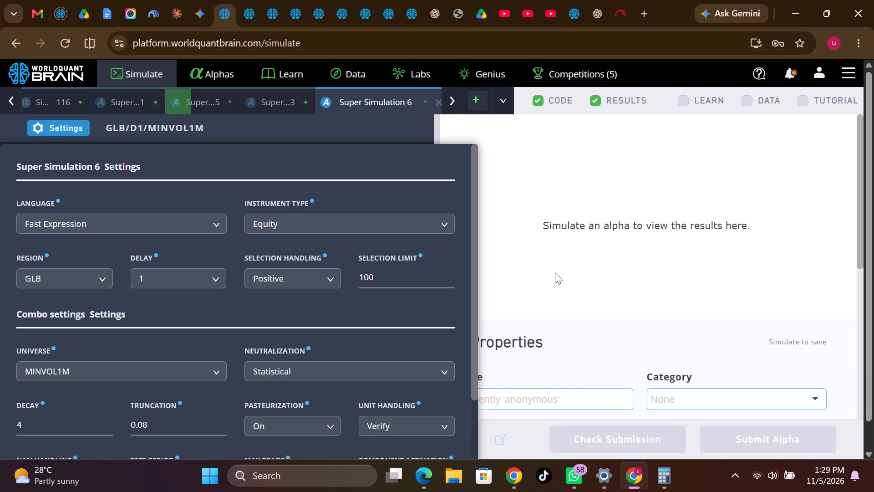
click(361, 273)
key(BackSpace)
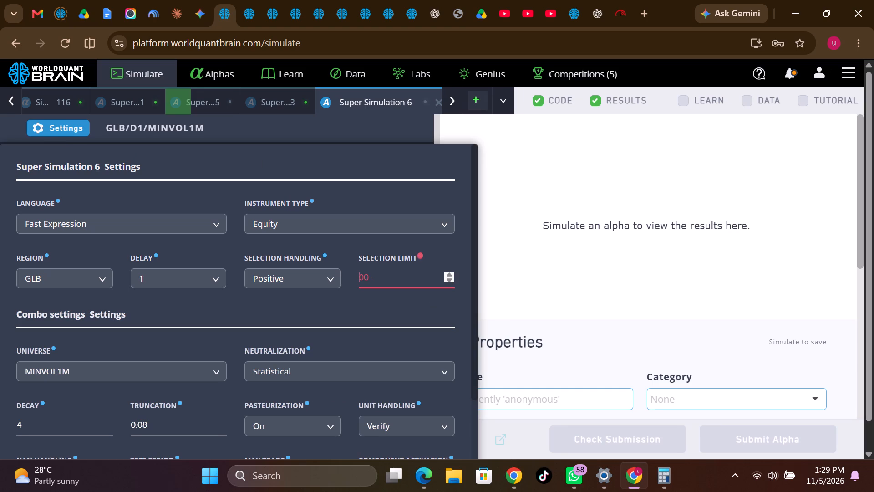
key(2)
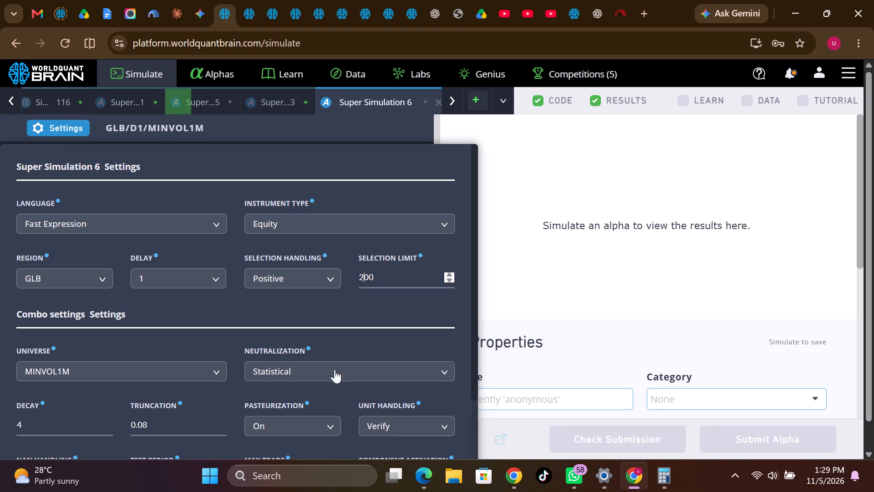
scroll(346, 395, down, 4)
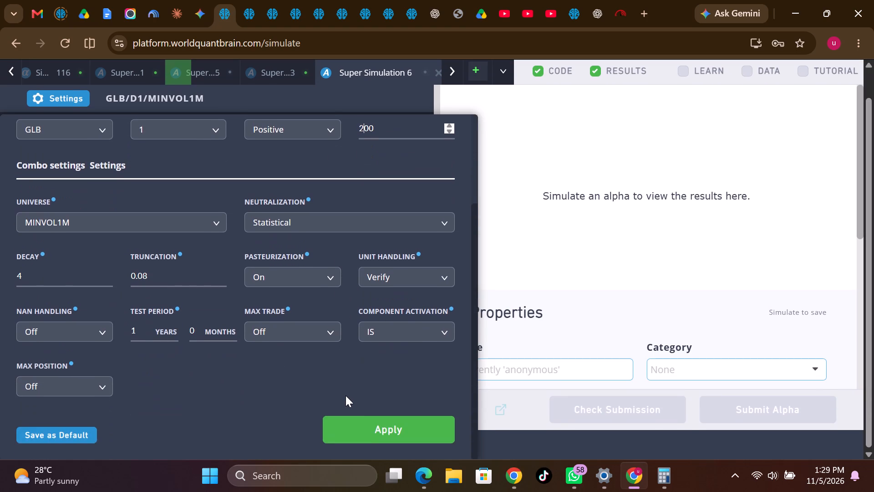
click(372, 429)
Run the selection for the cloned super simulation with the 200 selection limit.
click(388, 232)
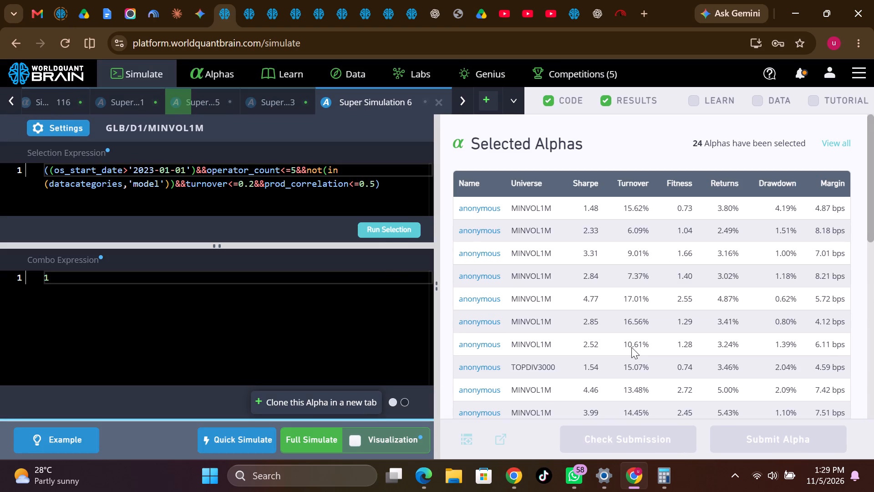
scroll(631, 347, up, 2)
Review Super Simulation 3's IS summary, self and production correlation, testing status and selected alphas for comparison.
click(288, 100)
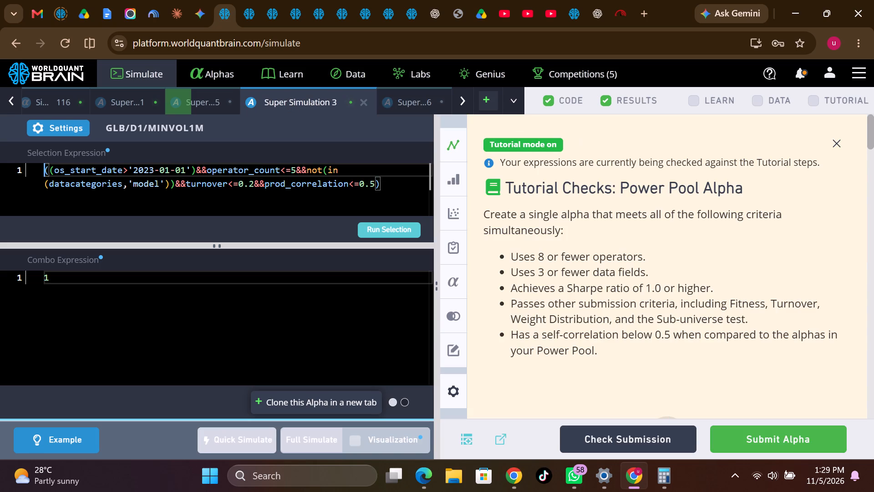
scroll(653, 216, up, 5)
scroll(653, 216, down, 6)
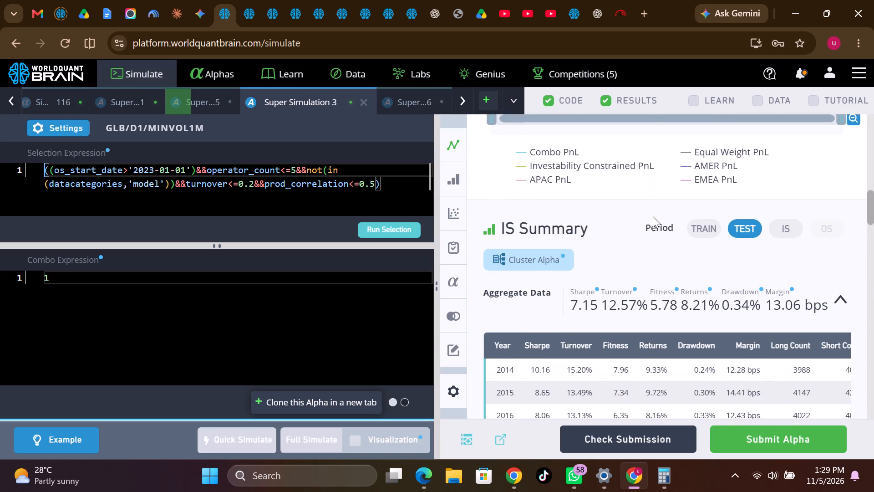
scroll(653, 216, down, 6)
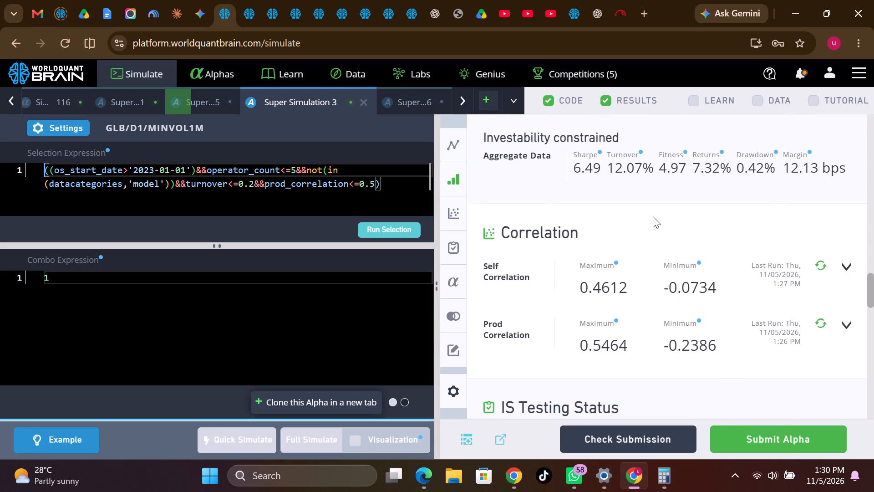
scroll(653, 216, down, 4)
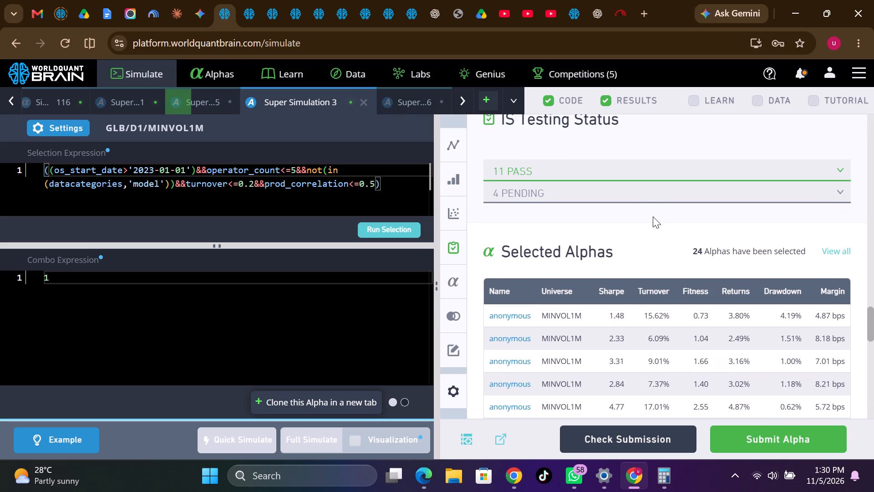
Set Super Simulation 6's selection limit to 20 and apply the settings.
click(427, 100)
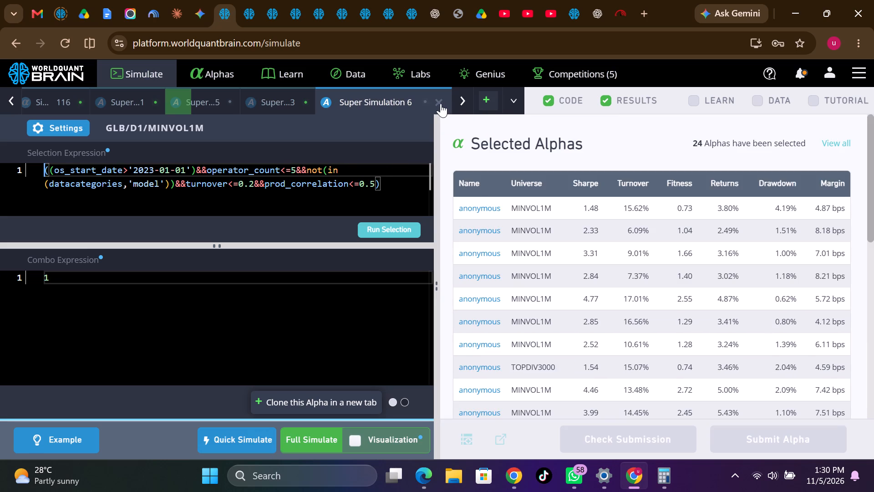
click(69, 128)
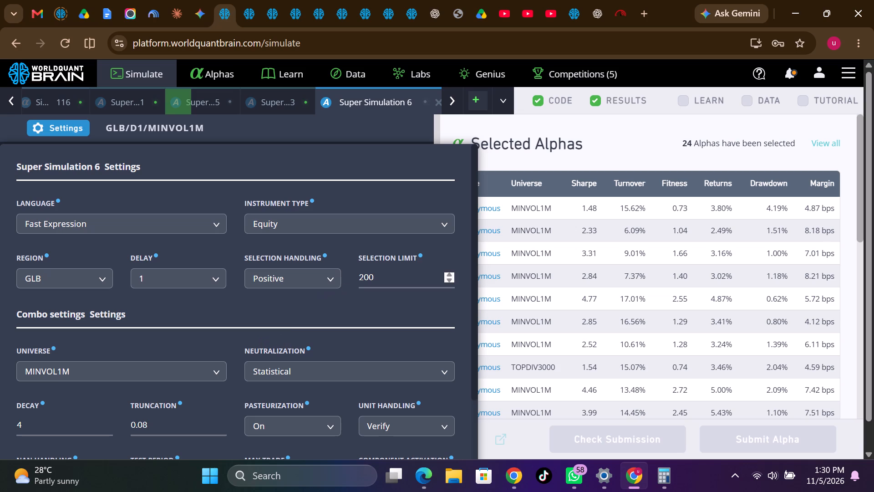
click(376, 276)
key(BackSpace)
scroll(342, 389, down, 3)
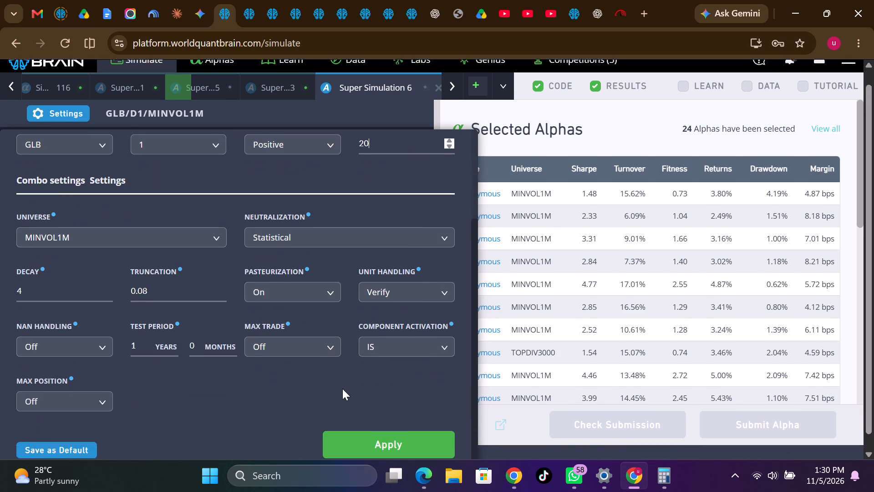
scroll(342, 389, down, 1)
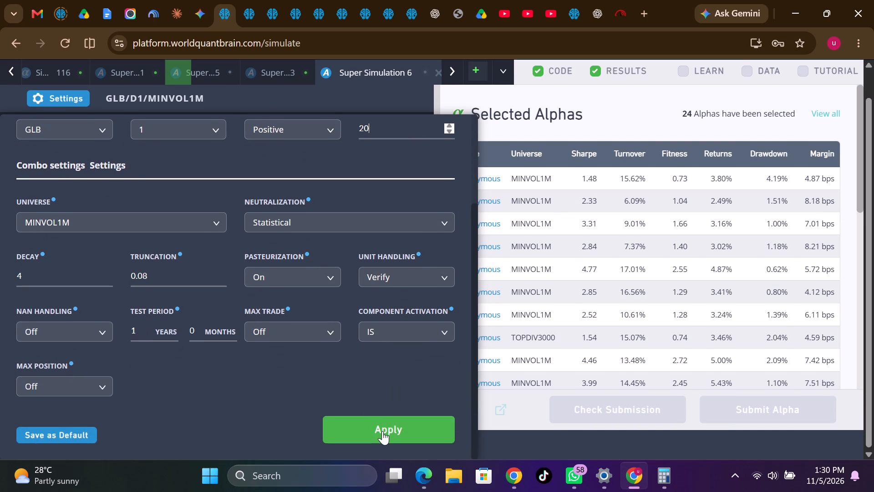
click(382, 431)
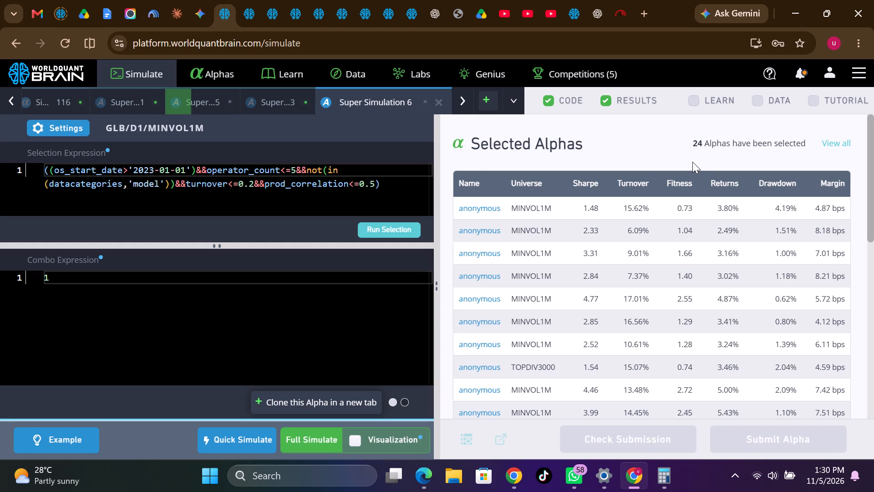
Rerun the selection for Super Simulation 6 with the 20 selection limit.
scroll(692, 162, up, 3)
scroll(692, 162, down, 5)
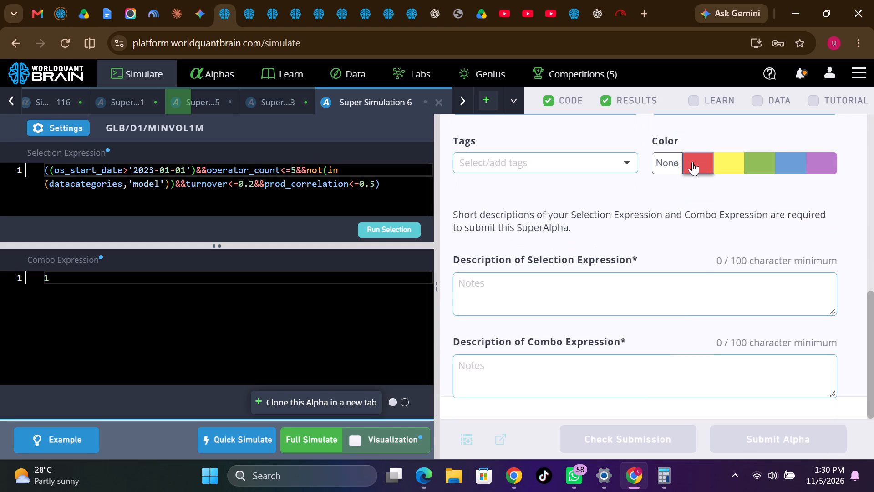
scroll(692, 162, up, 7)
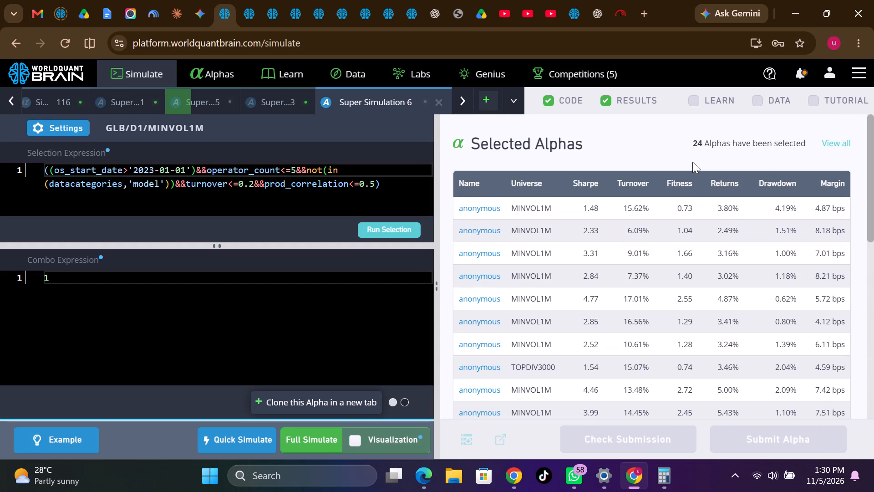
click(387, 230)
Cancel the running simulation of Super Simulation 5.
click(196, 104)
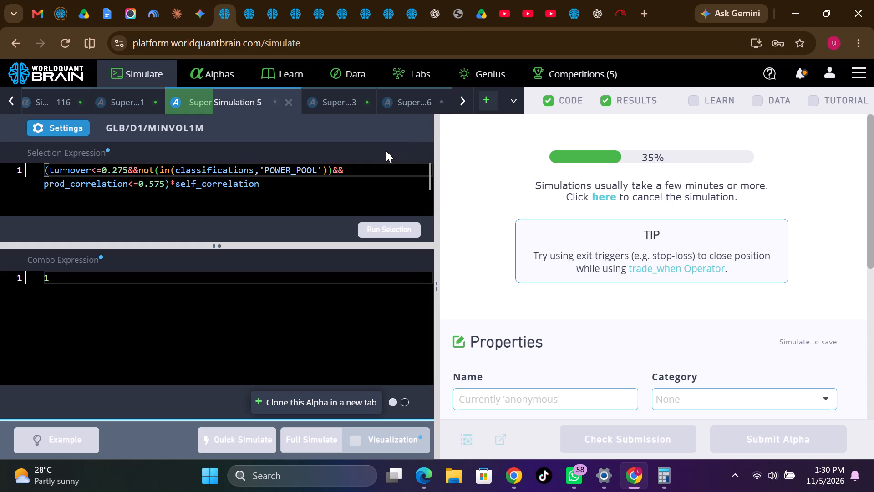
click(605, 195)
click(608, 199)
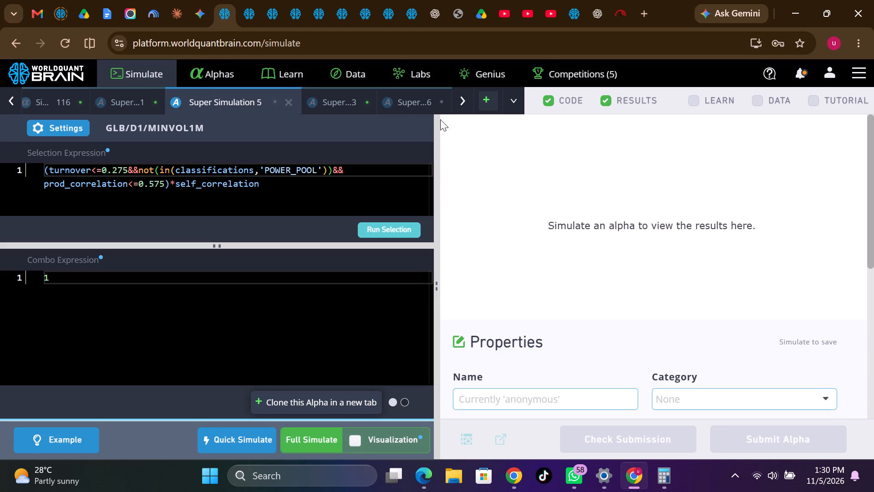
Start a full simulation of Super Simulation 6.
click(413, 99)
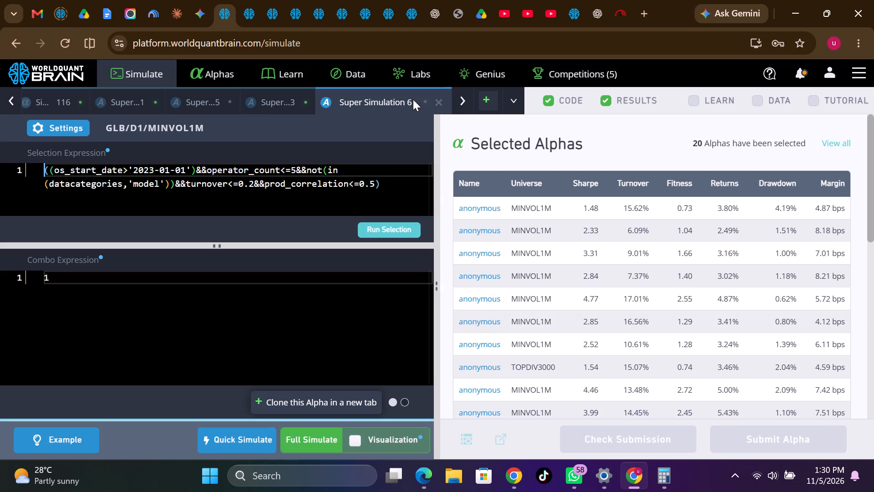
click(322, 442)
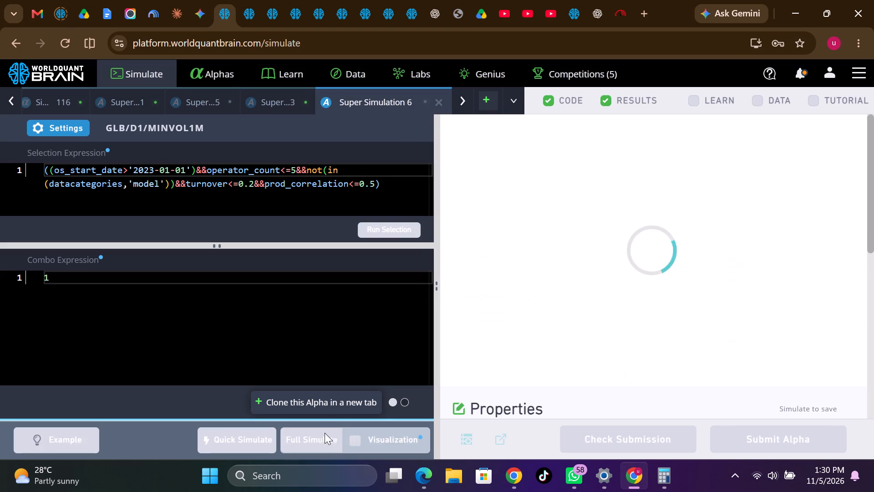
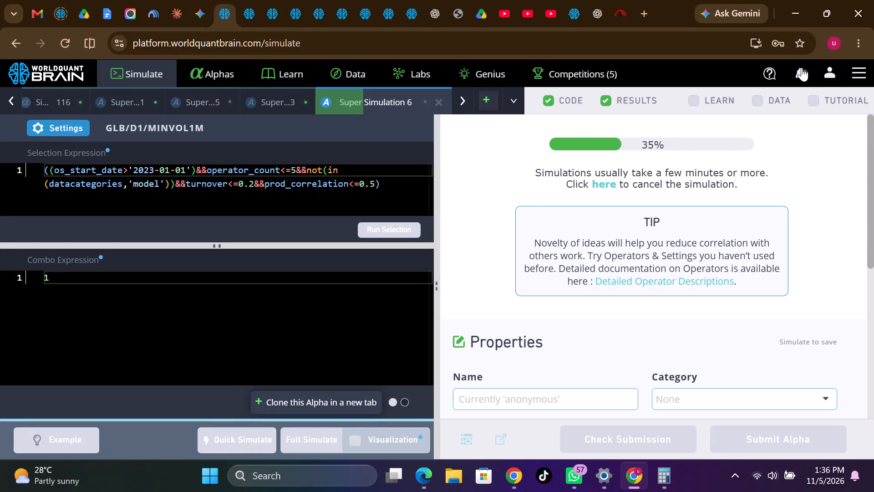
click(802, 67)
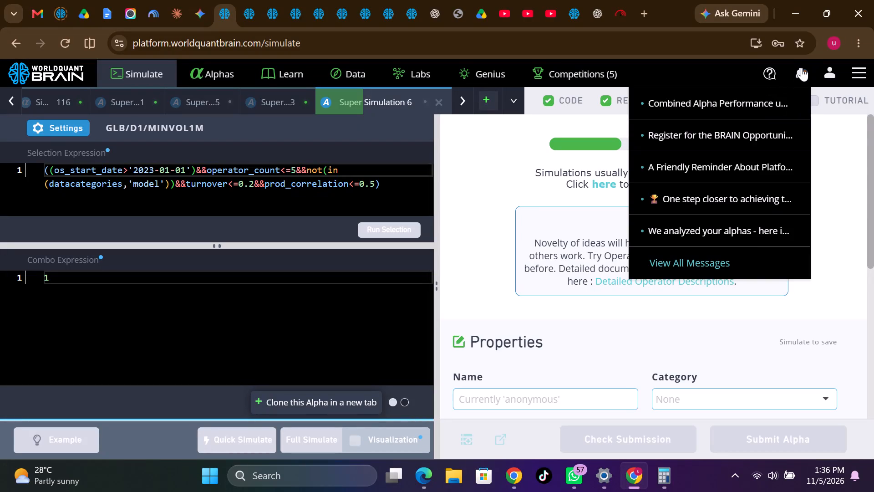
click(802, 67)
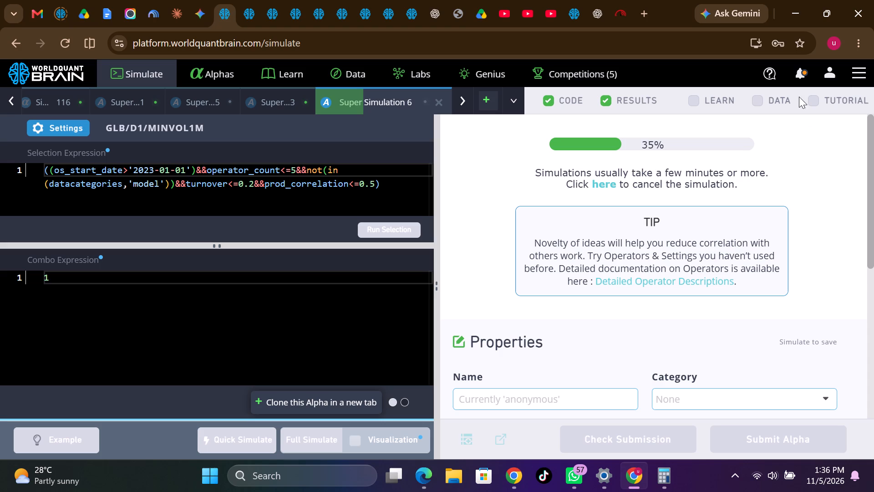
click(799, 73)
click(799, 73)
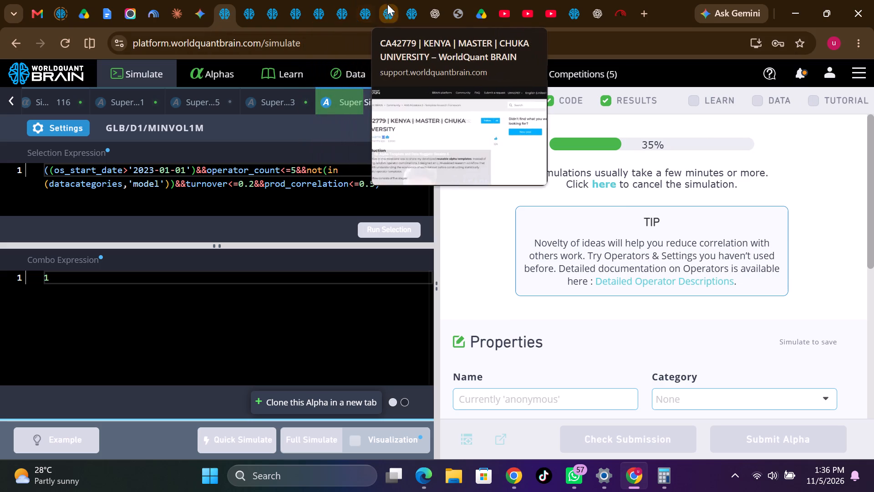
Open the Consultant Leaderboard from the already open profile performance page.
click(343, 9)
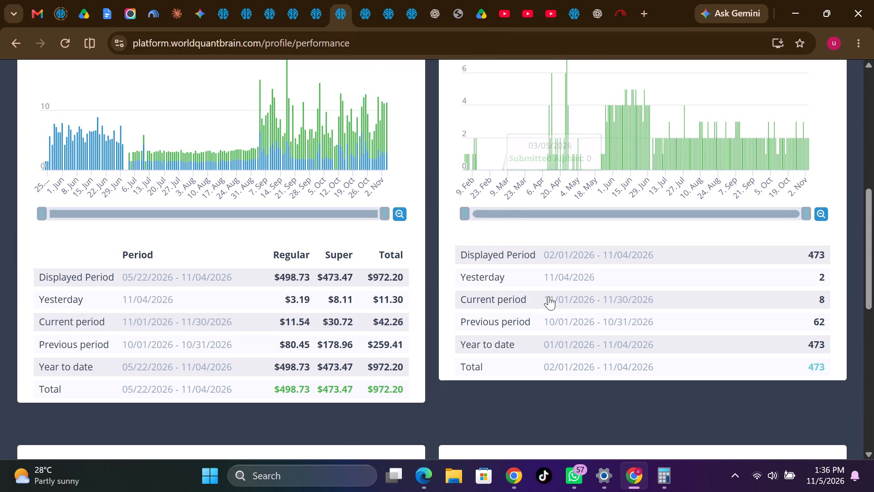
scroll(549, 296, up, 6)
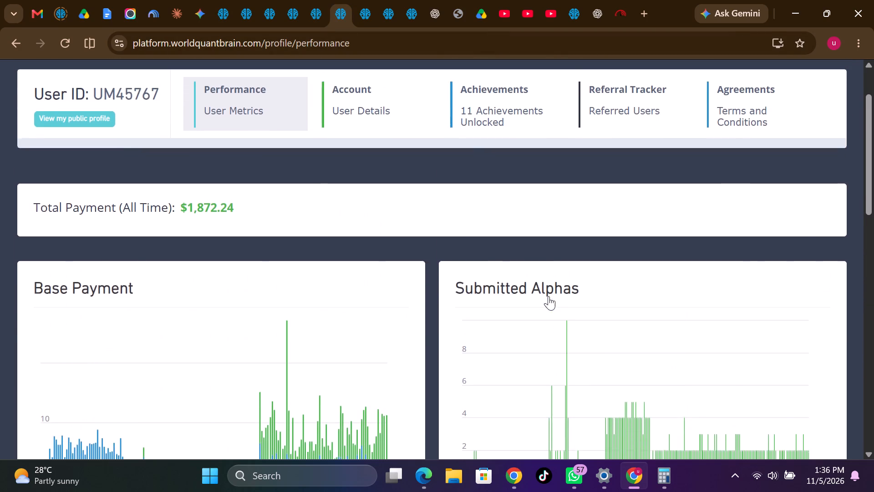
scroll(549, 296, up, 4)
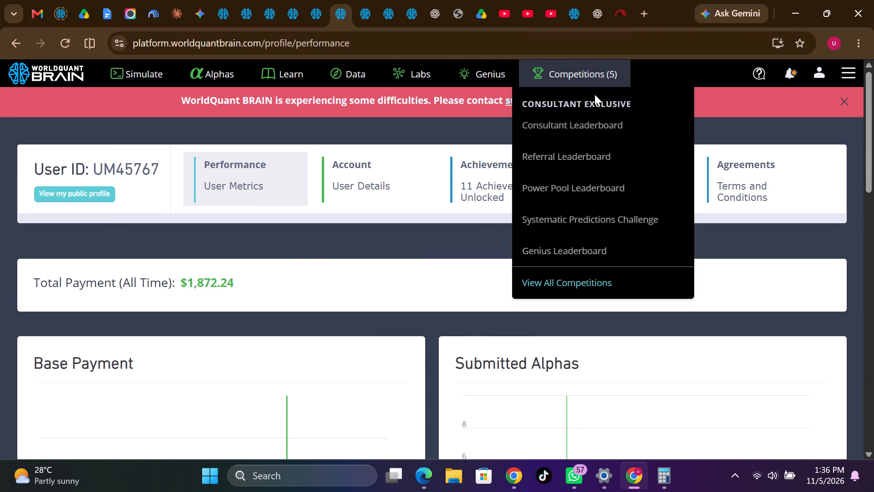
click(588, 129)
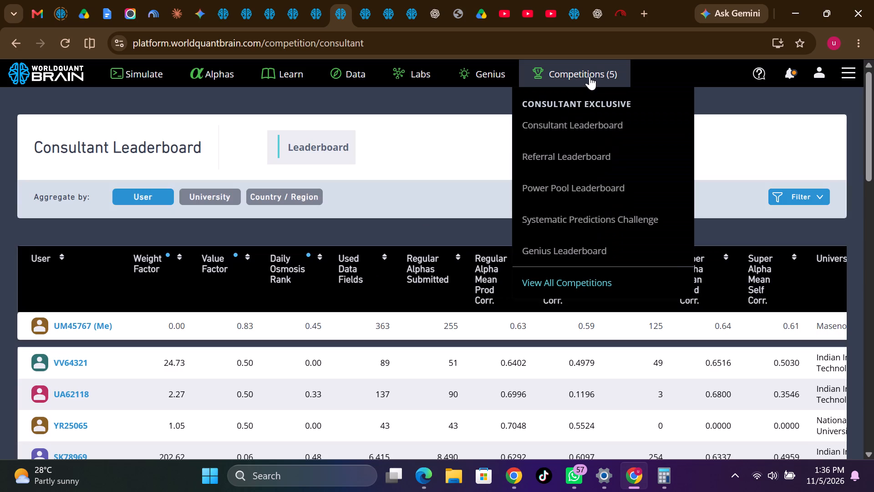
Examine the Genius Leaderboard for 2026-Q4, comparing the own row's combined performance and operator columns with other users.
click(576, 252)
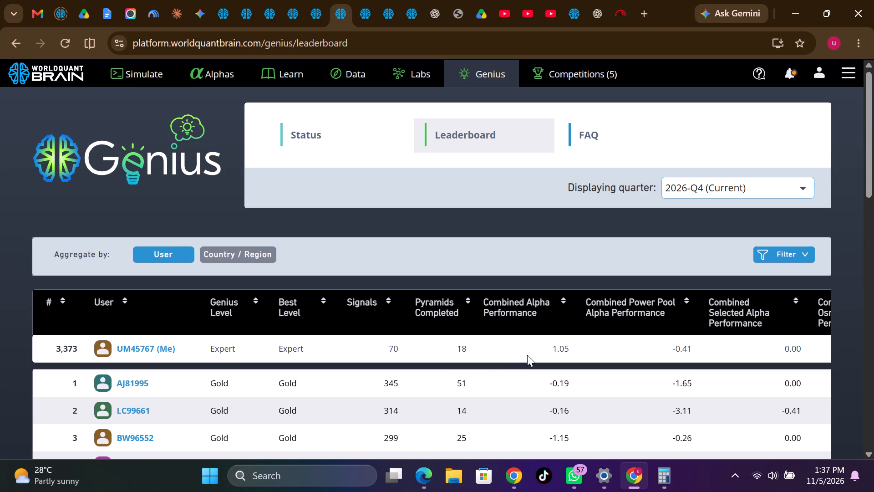
scroll(527, 355, right, 4)
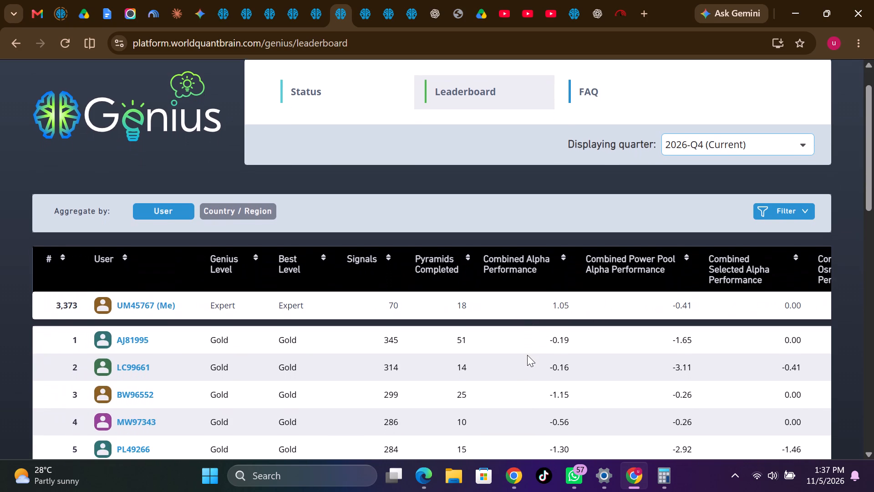
scroll(527, 355, right, 1)
scroll(527, 355, left, 2)
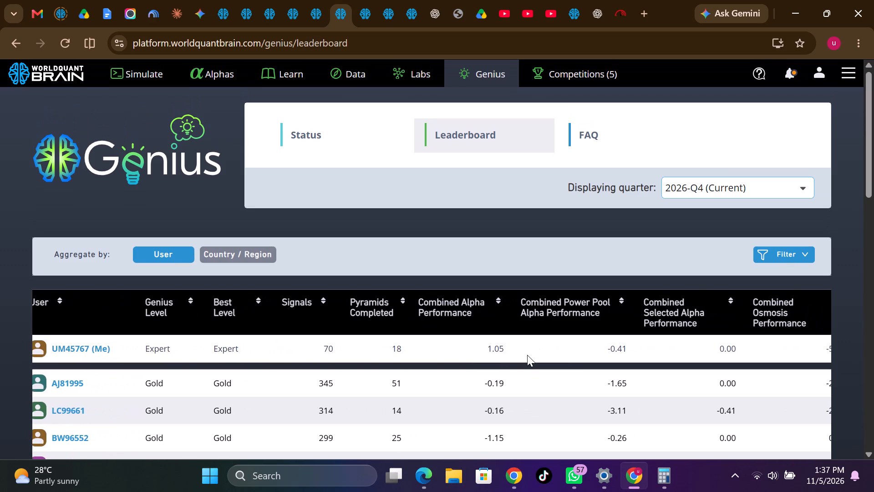
scroll(527, 355, left, 5)
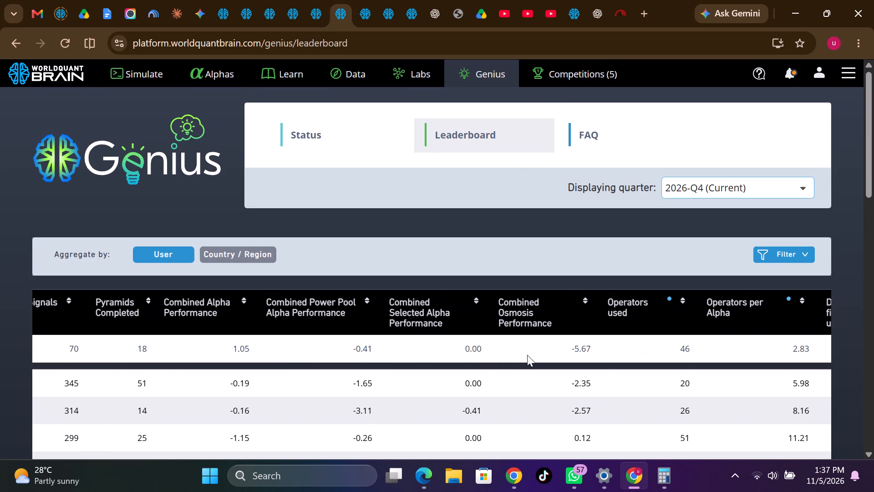
scroll(527, 355, left, 2)
scroll(527, 355, down, 1)
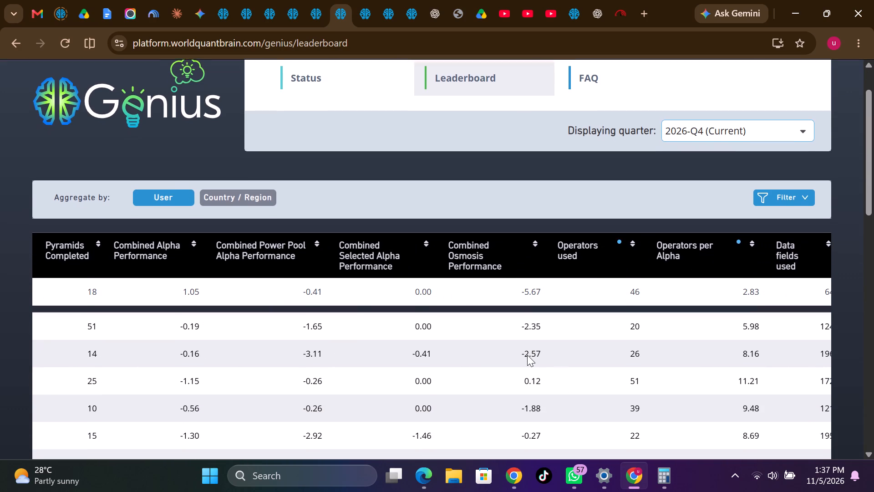
scroll(527, 355, down, 2)
scroll(527, 355, up, 1)
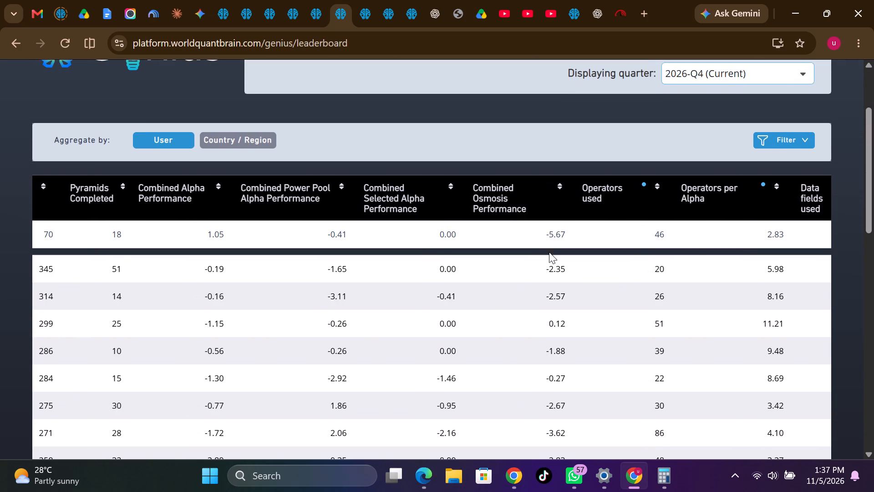
Sort the Genius Leaderboard by Combined Osmosis Performance in ascending order.
click(559, 185)
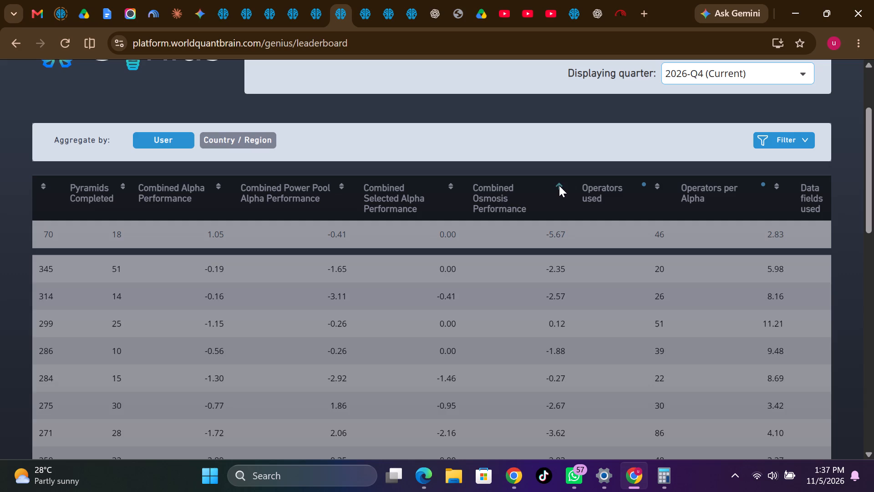
click(559, 185)
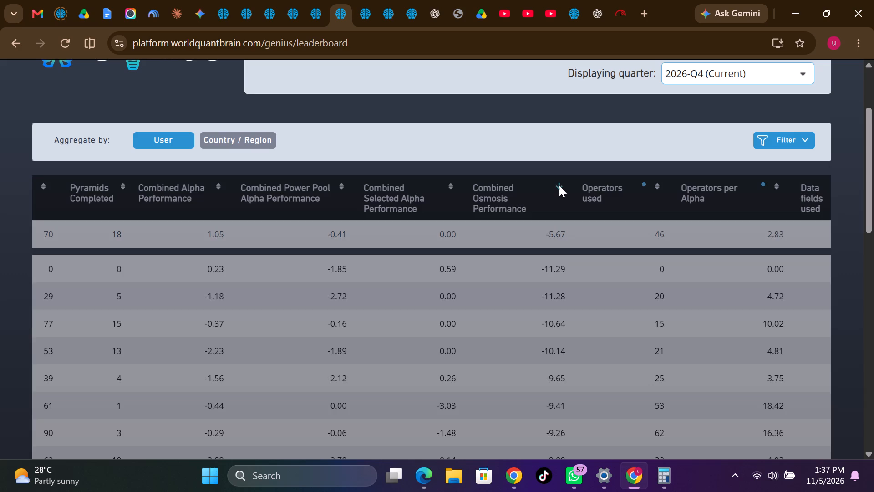
click(559, 185)
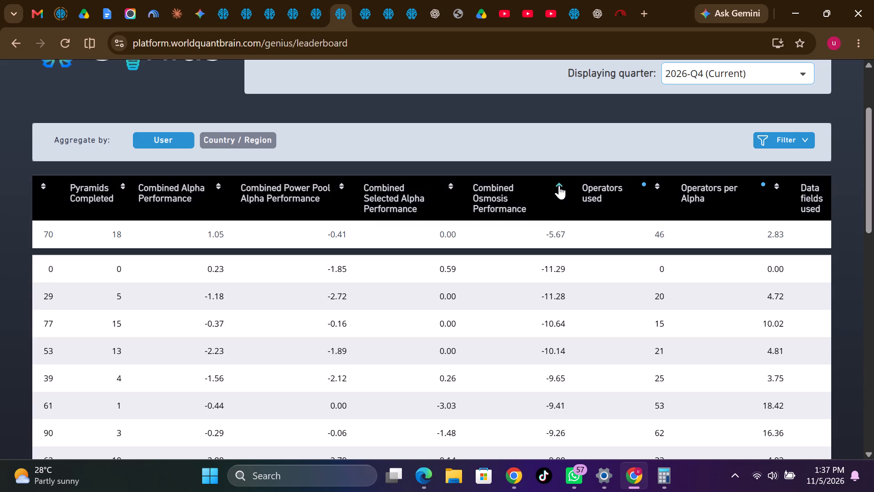
Examine the lowest-ranked Combined Osmosis Performance rows, comparing their levels, signals, pyramids, operators and countries with the own row, and dismiss the chat notification.
scroll(577, 398, down, 1)
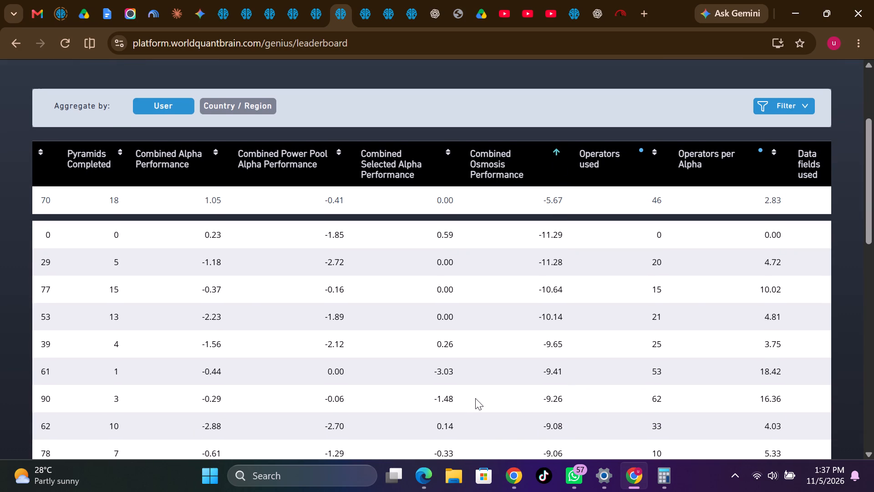
scroll(462, 397, down, 1)
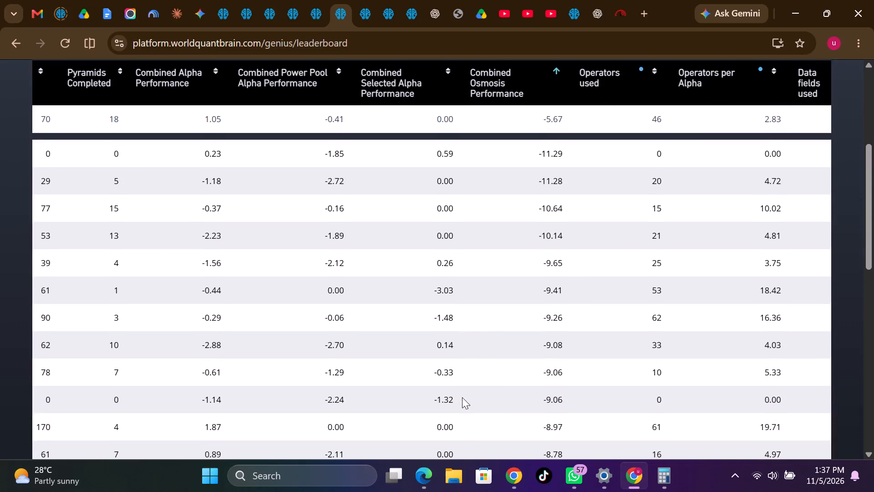
scroll(462, 397, down, 2)
scroll(462, 397, right, 1)
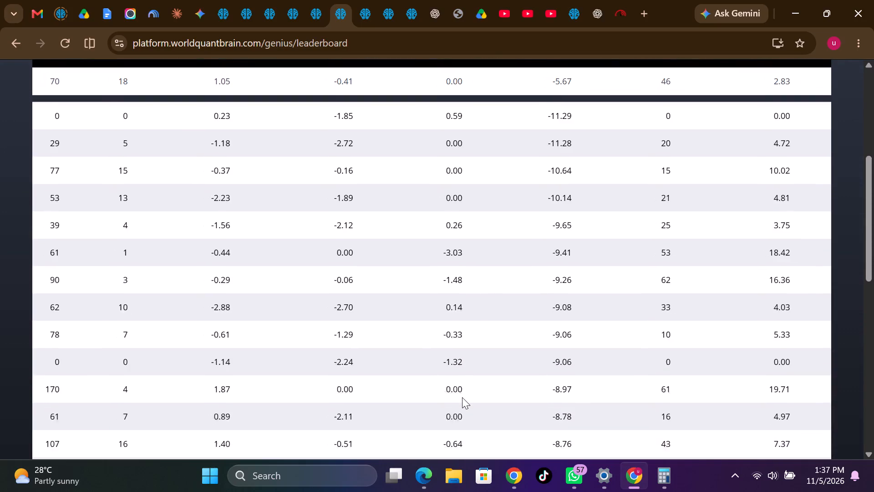
scroll(462, 397, right, 5)
scroll(462, 397, left, 1)
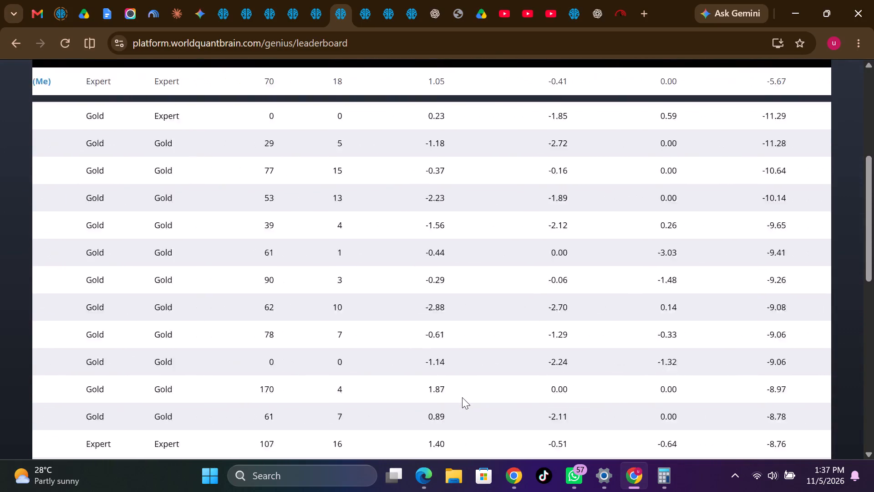
scroll(462, 397, left, 2)
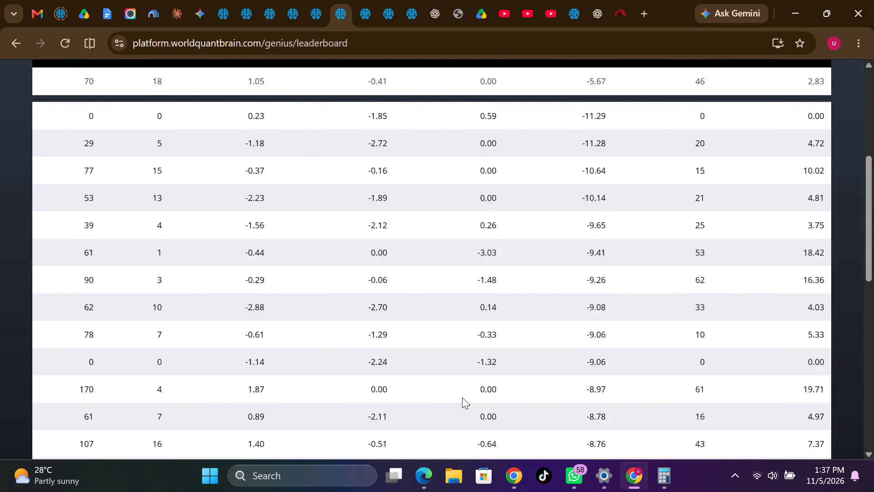
scroll(462, 397, left, 6)
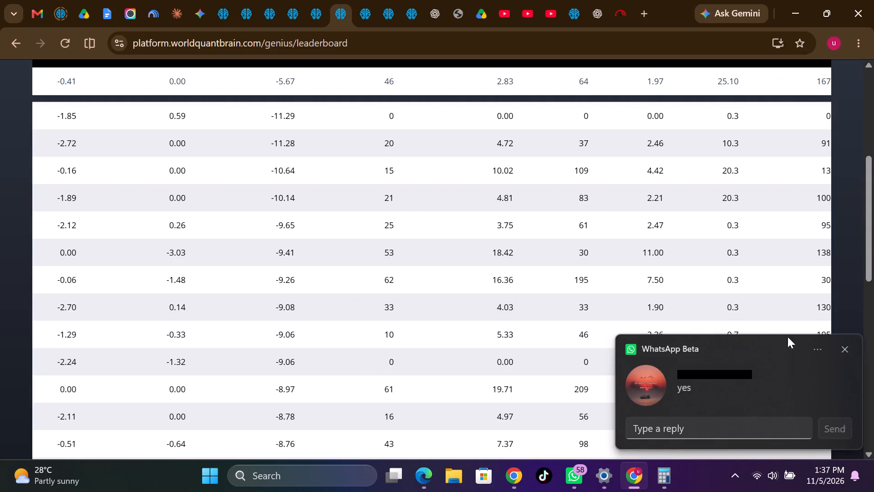
click(844, 349)
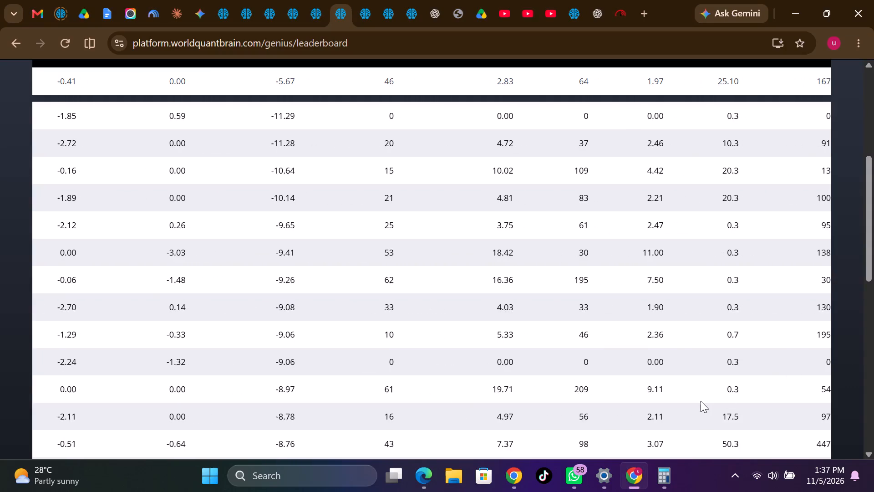
scroll(701, 401, left, 3)
scroll(701, 401, right, 1)
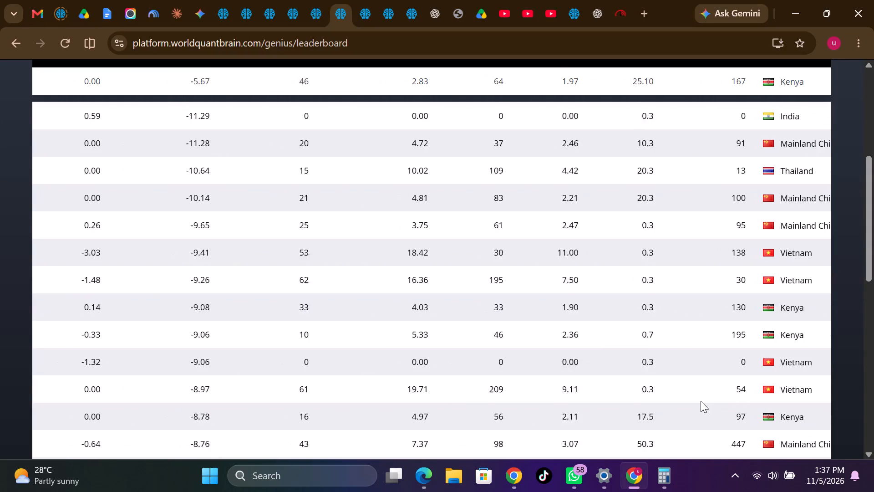
scroll(701, 401, right, 2)
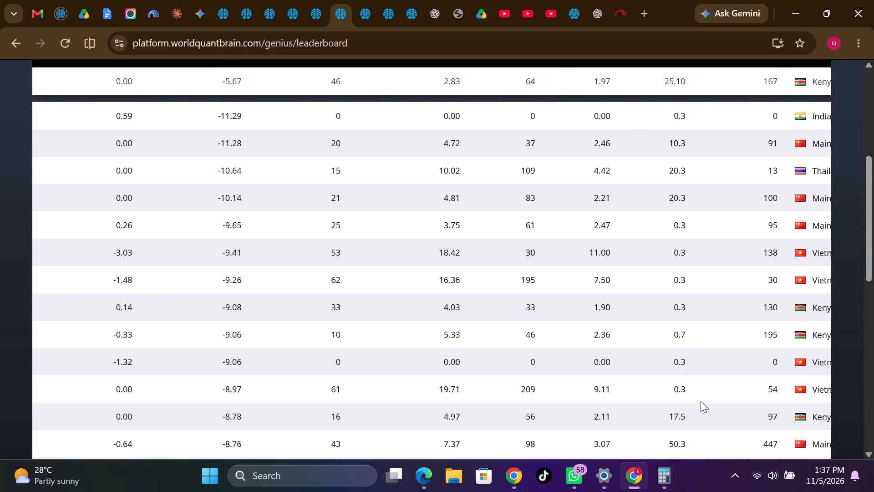
scroll(701, 401, right, 2)
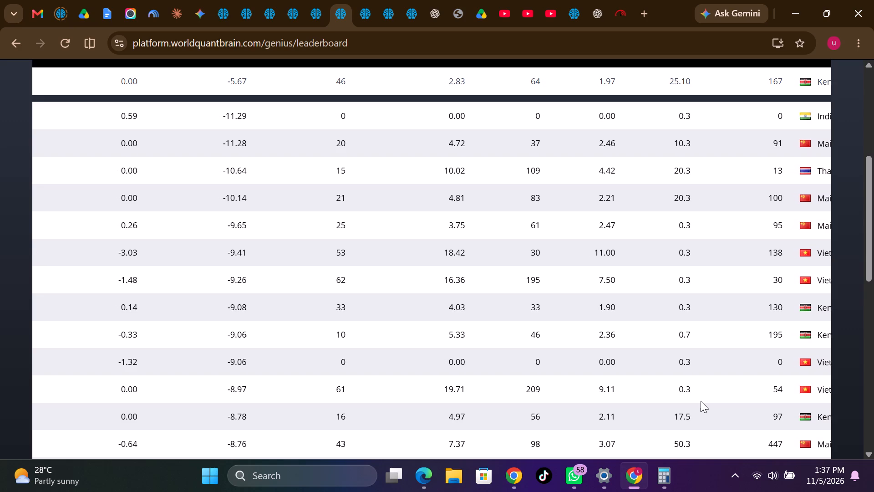
scroll(701, 401, right, 3)
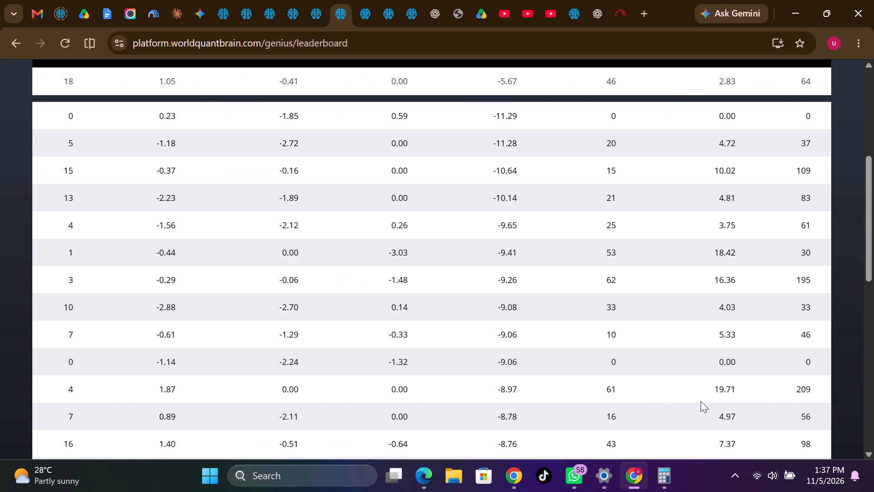
scroll(701, 401, right, 5)
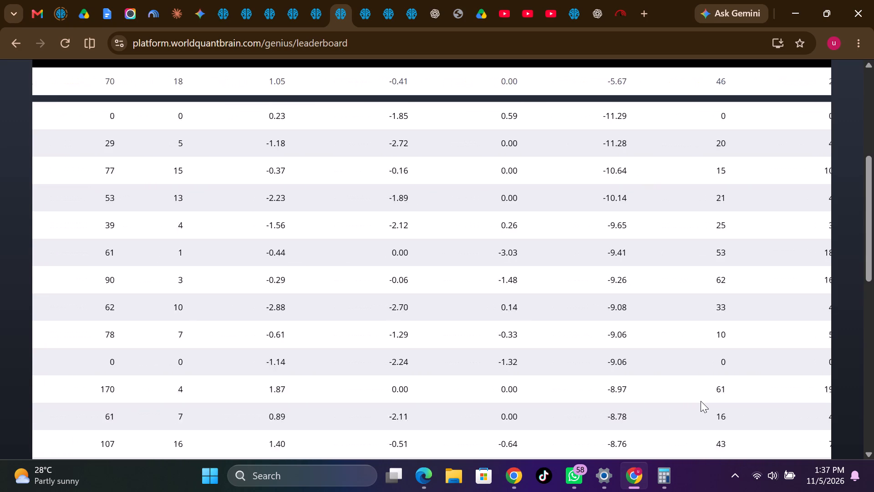
scroll(701, 401, right, 2)
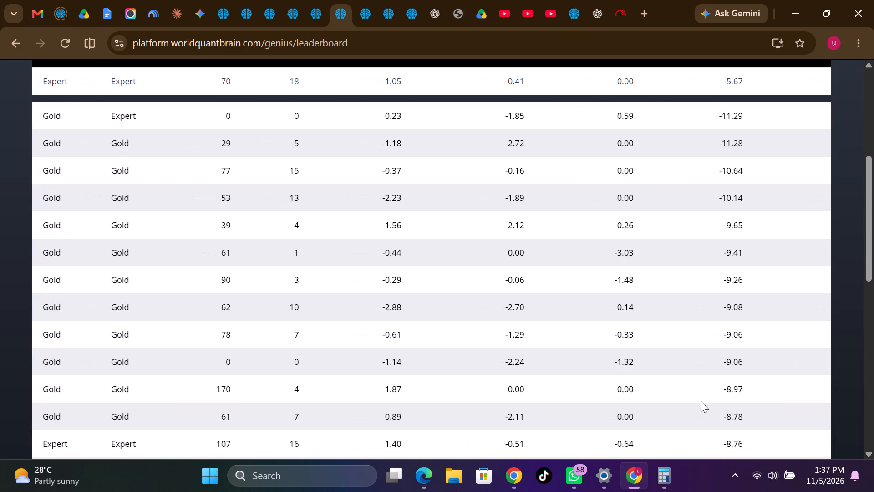
scroll(701, 401, right, 1)
scroll(701, 401, up, 6)
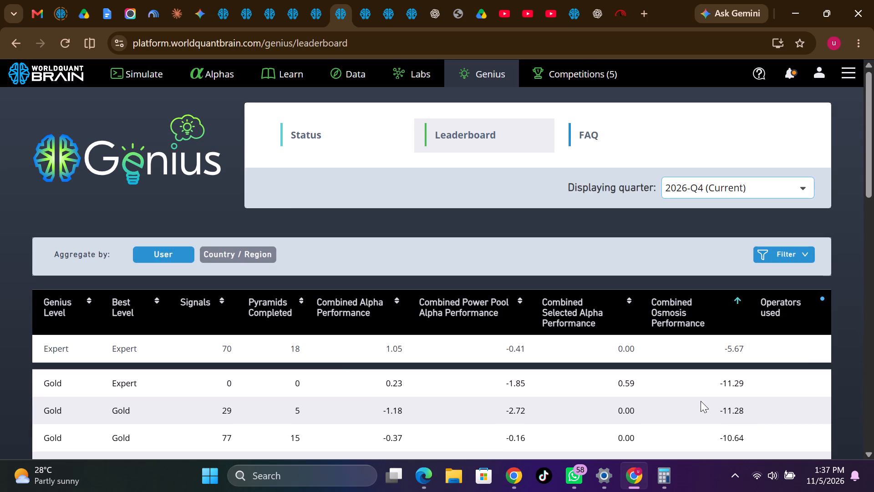
Return to Super Simulation 6, reveal its test period and show the IS Summary for the IS period.
click(225, 14)
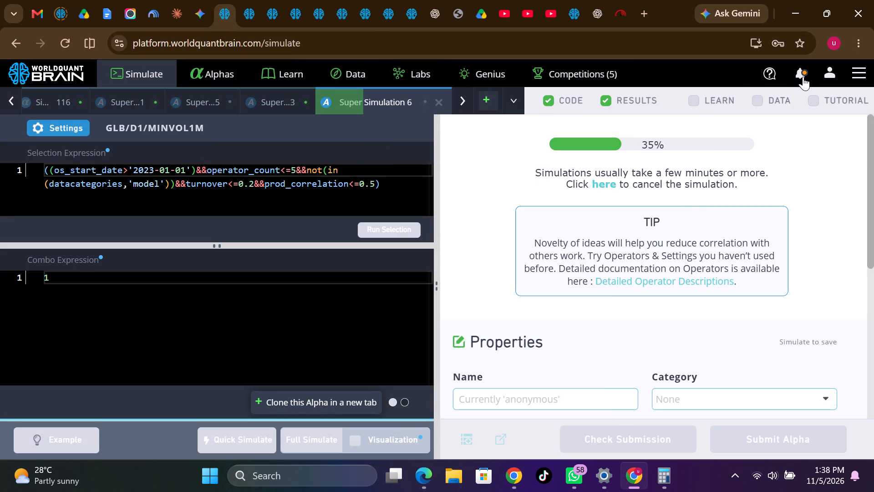
click(803, 77)
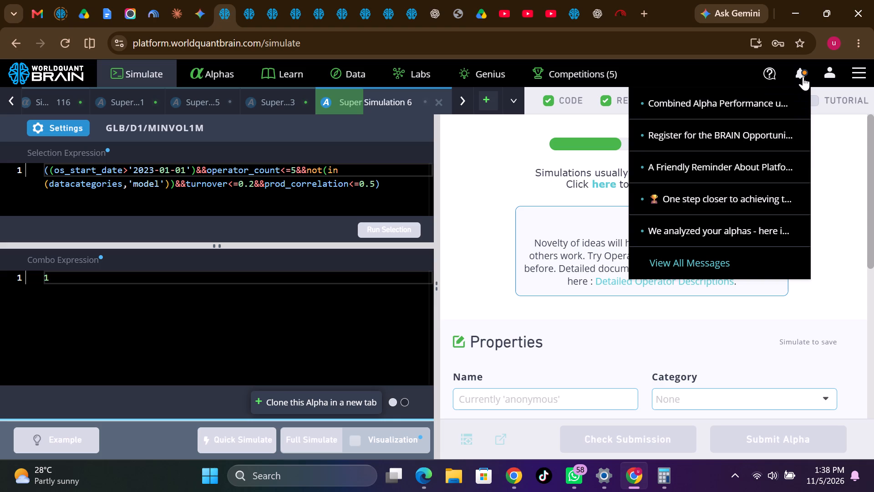
click(803, 77)
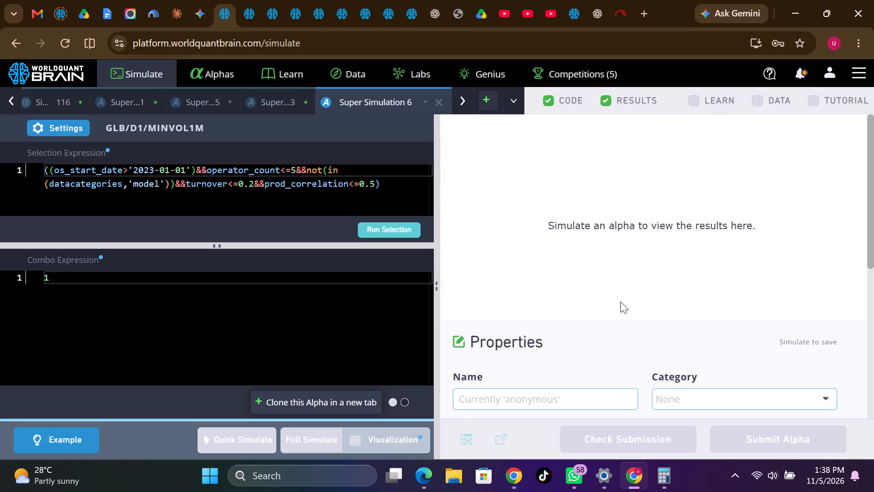
scroll(619, 320, down, 5)
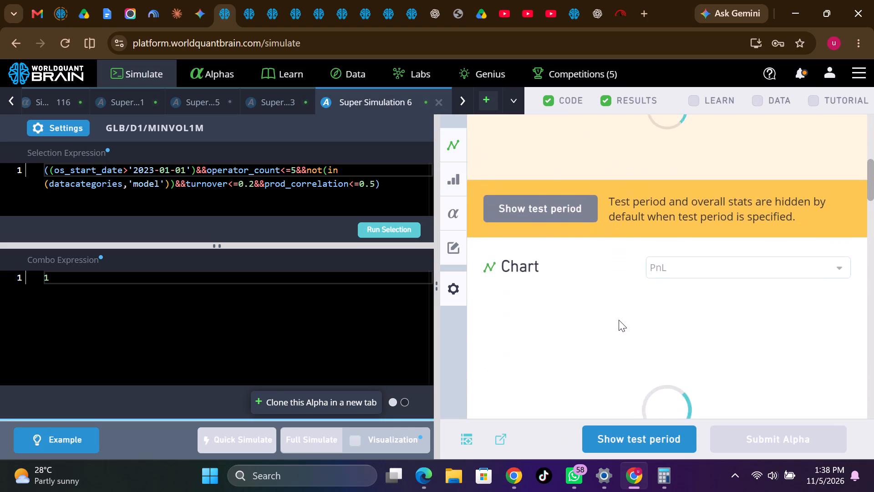
scroll(619, 320, down, 6)
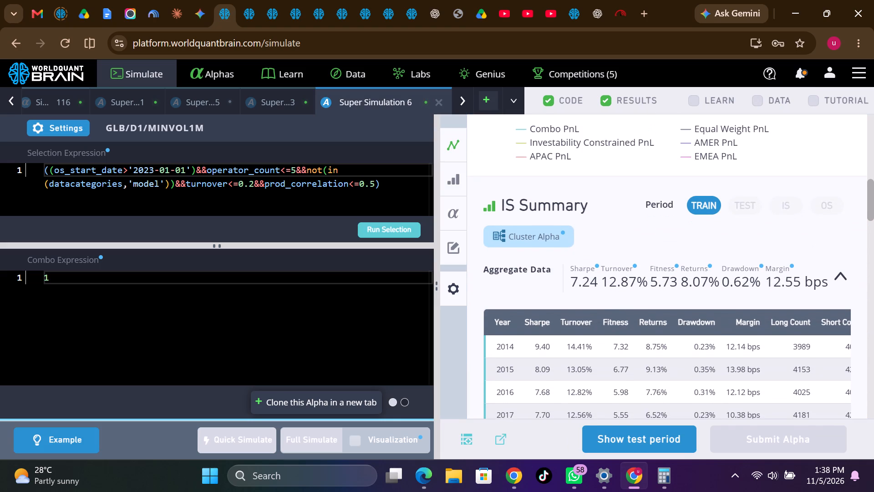
click(644, 444)
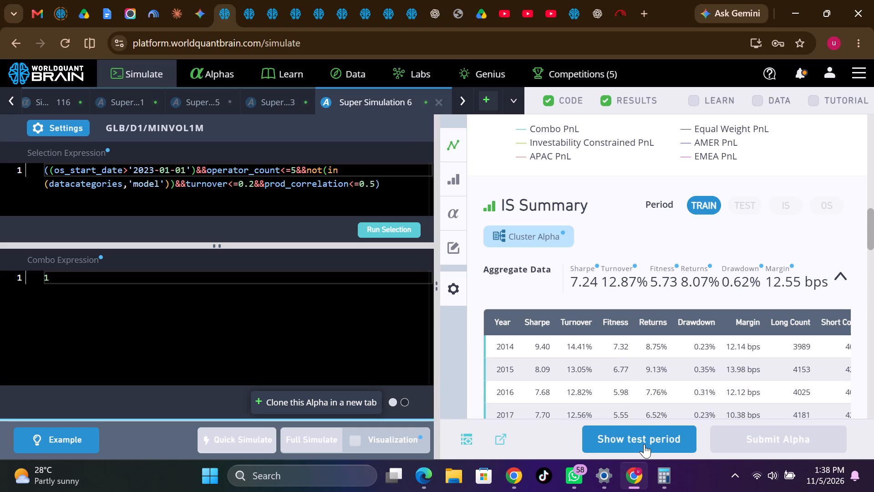
click(783, 210)
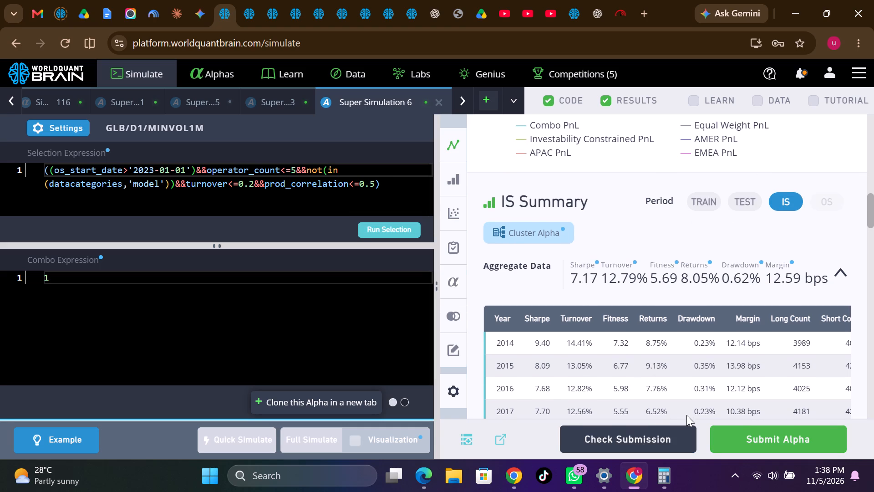
Run the Prod Correlation and Self Correlation calculations for Super Simulation 6.
scroll(686, 415, down, 7)
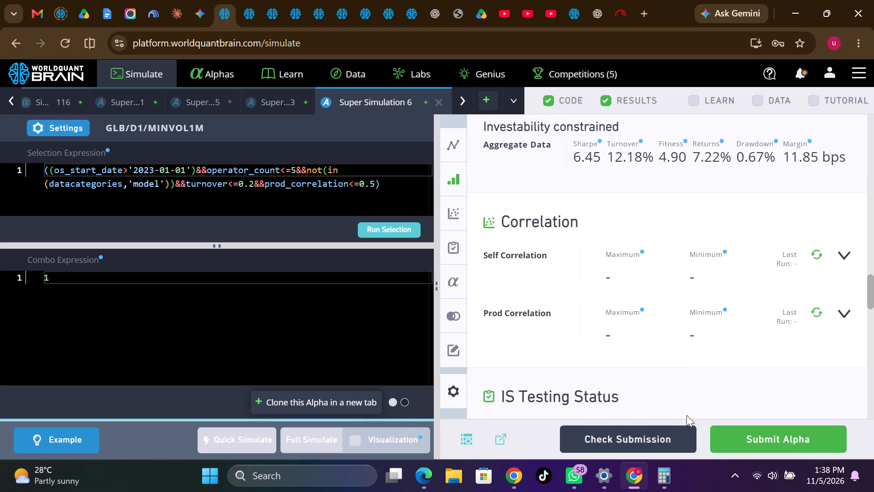
click(817, 233)
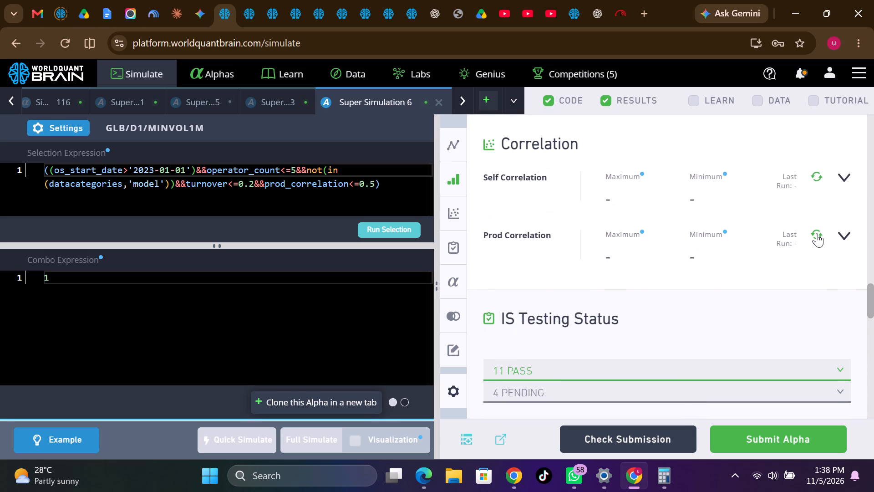
click(817, 175)
Review Super Simulation 3's selected alphas, correlations and investability constrained figures, and show its IS Summary for the IS period.
click(288, 102)
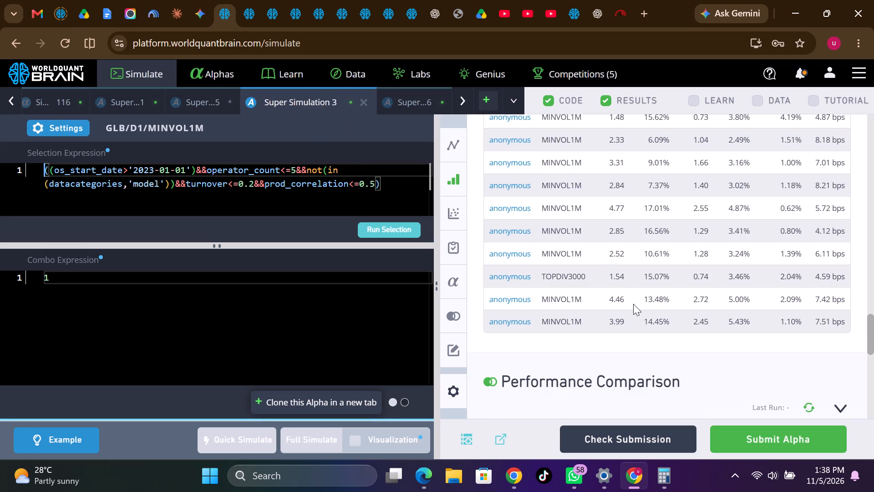
scroll(634, 306, down, 3)
scroll(634, 306, up, 2)
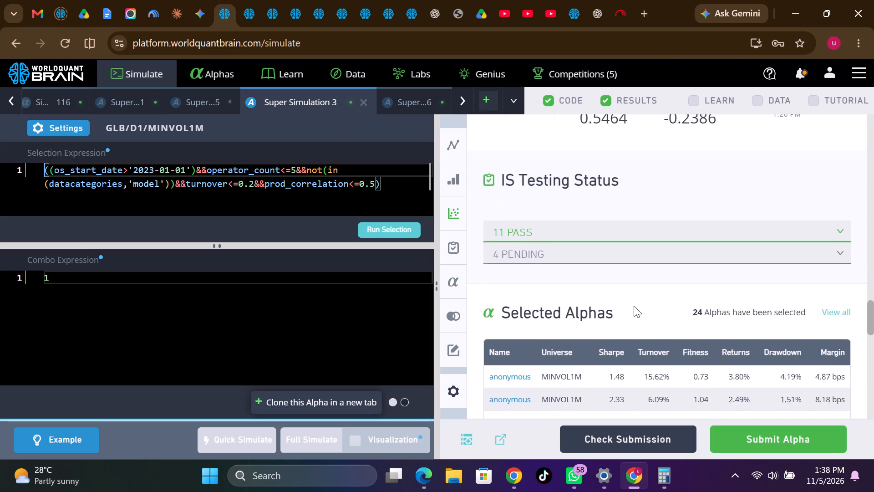
scroll(634, 306, up, 4)
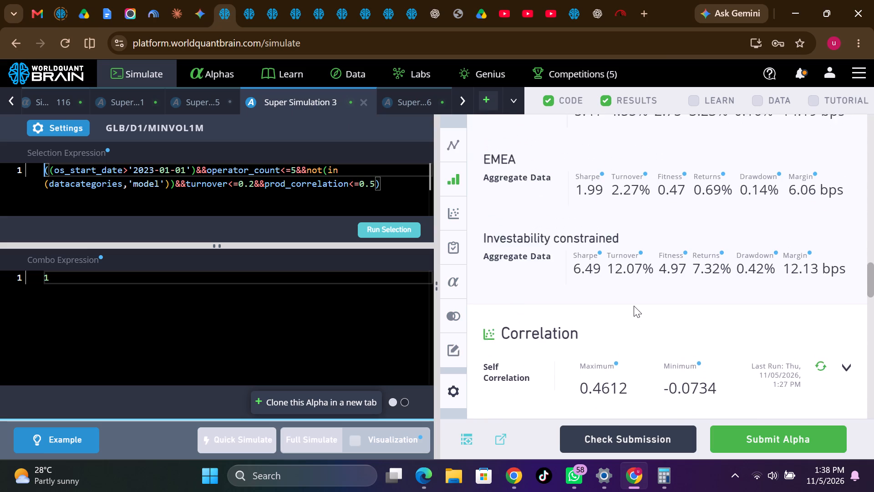
scroll(634, 306, up, 6)
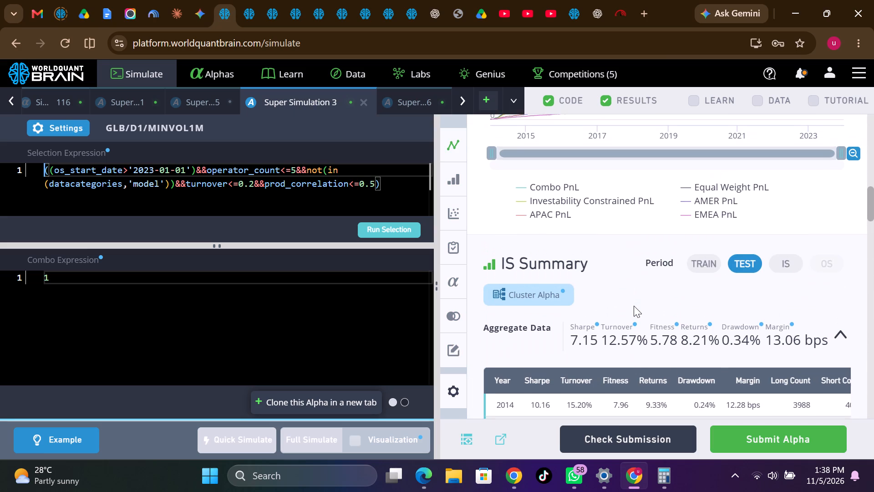
click(783, 261)
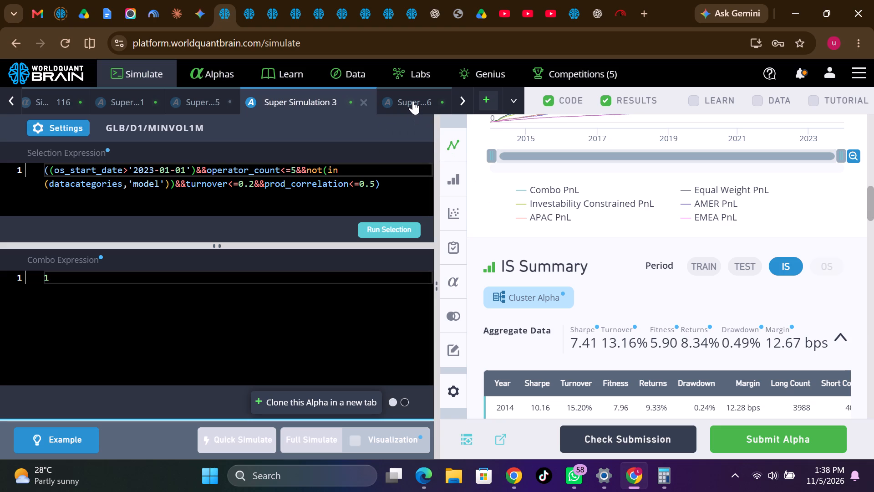
click(56, 129)
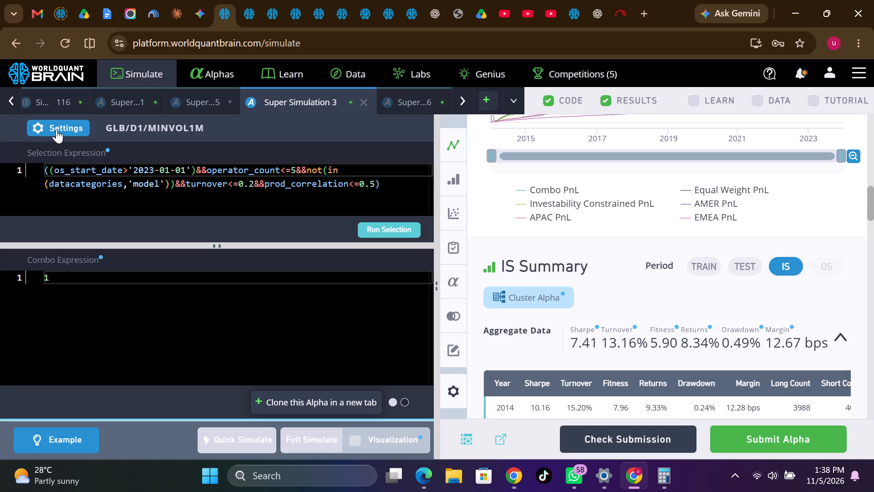
click(56, 129)
Check Super Simulation 6's regional, investability constrained and correlation results for comparison with Super Simulation 3.
click(420, 97)
scroll(700, 285, down, 8)
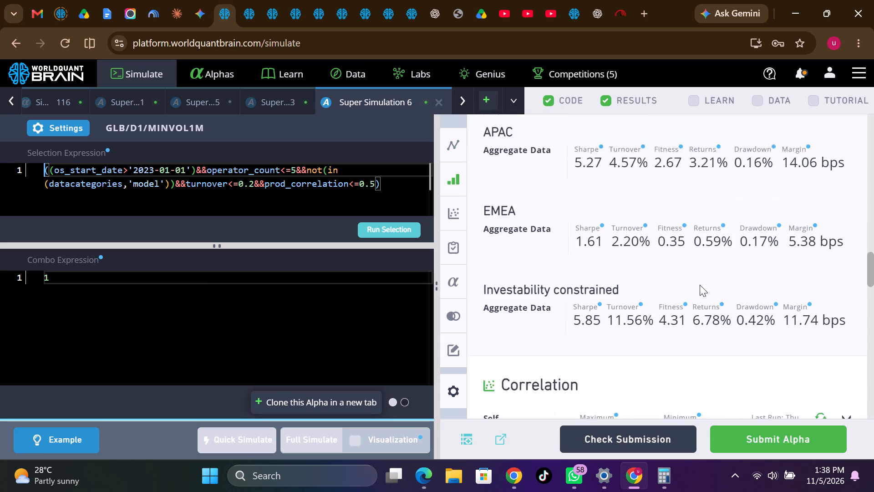
scroll(700, 285, down, 2)
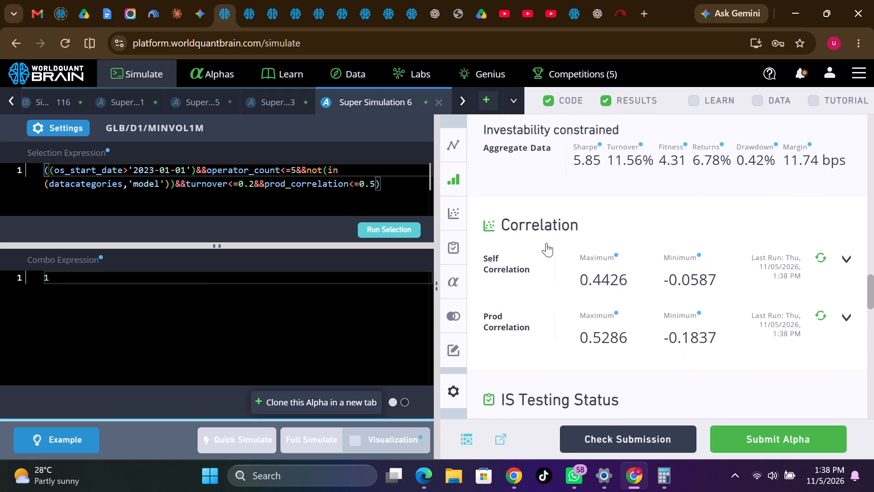
Review Super Simulation 3's selected alphas and self and prod correlations, and compare the correlations with Super Simulation 6's.
click(284, 98)
scroll(646, 277, down, 8)
scroll(646, 277, up, 6)
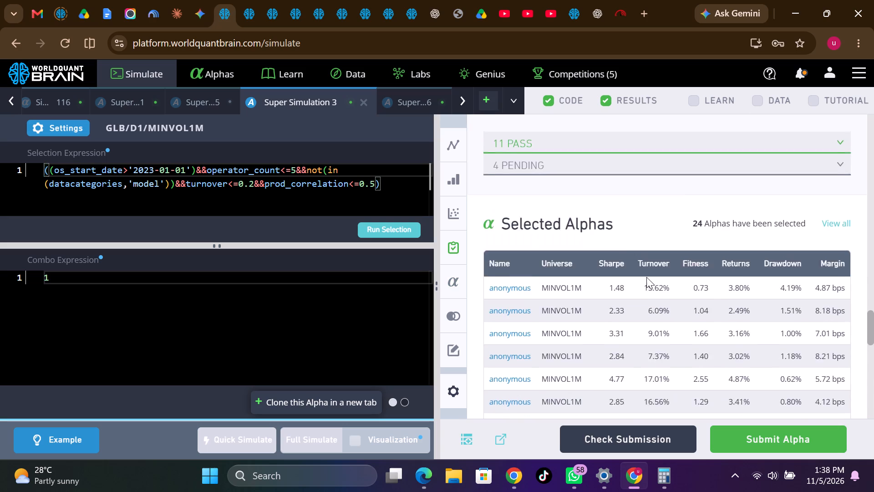
scroll(646, 277, up, 3)
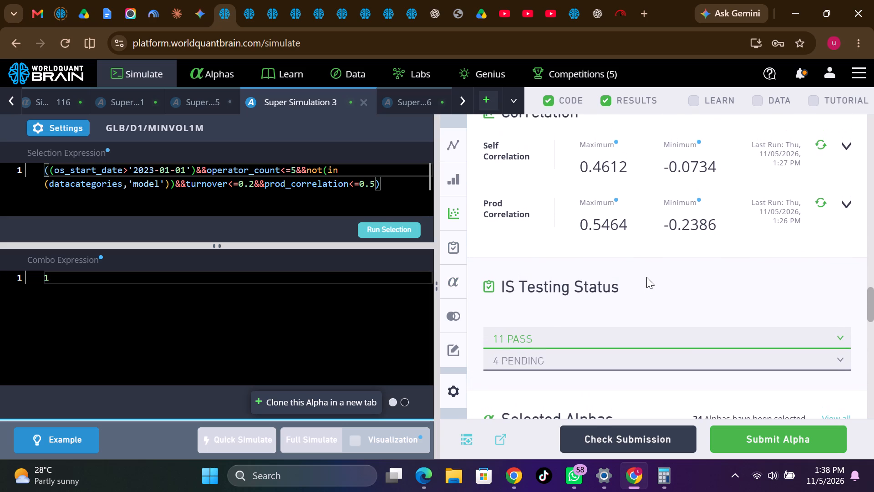
click(421, 101)
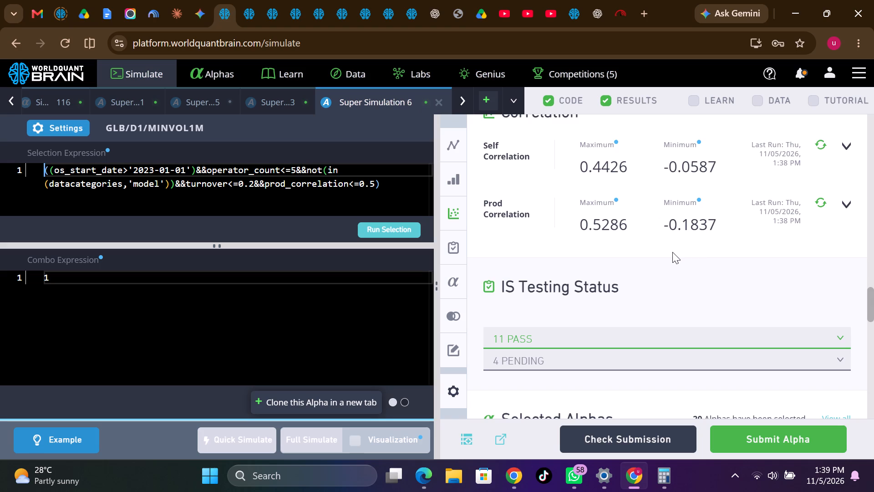
Compare the IS Summary for the IS period between Super Simulation 6 and Super Simulation 3.
scroll(672, 252, up, 9)
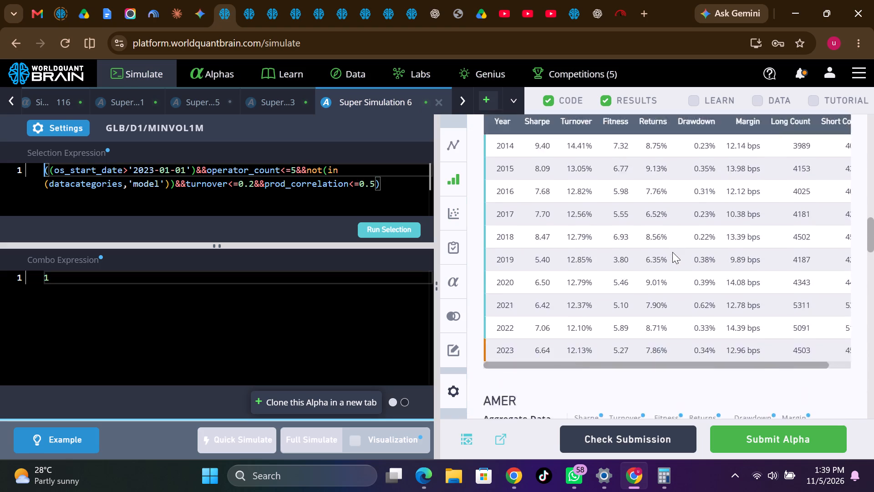
scroll(672, 252, up, 3)
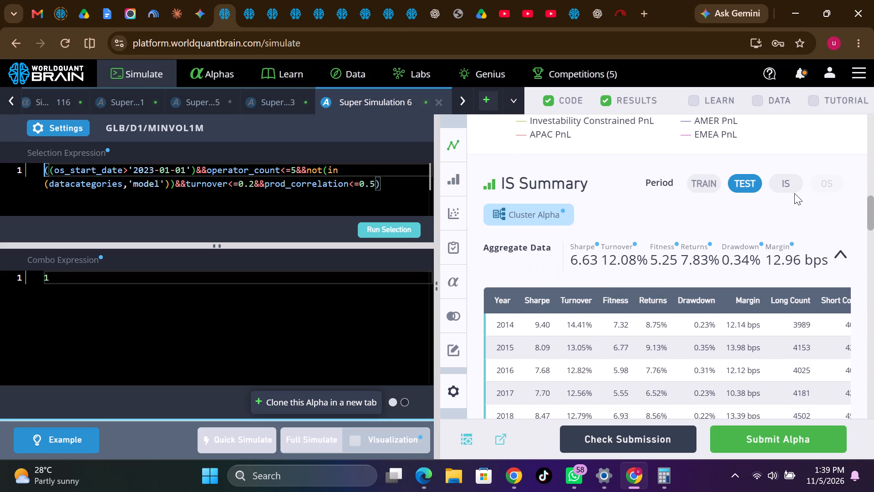
click(783, 182)
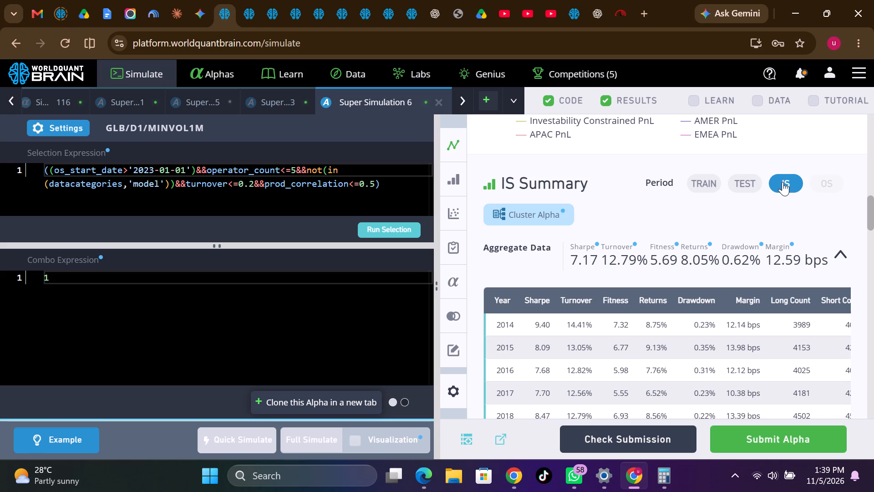
click(291, 97)
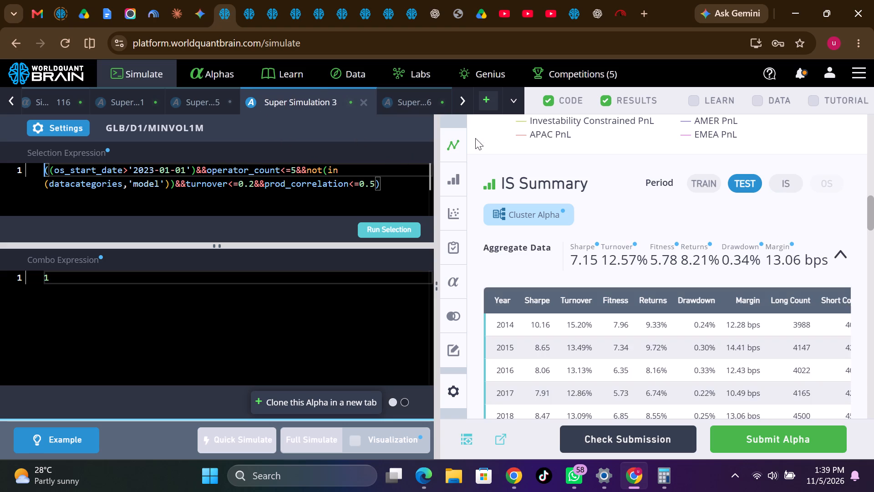
click(777, 180)
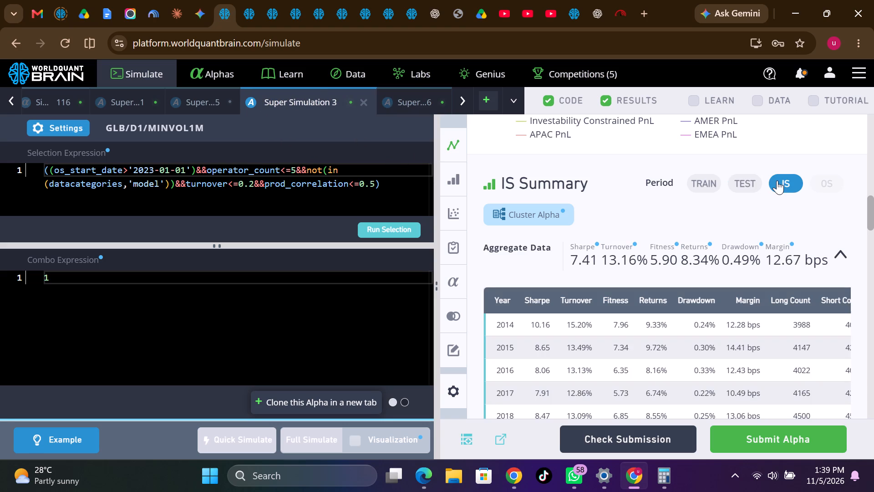
click(424, 104)
Move Super Simulation 3 behind Super Simulation 6 in the tab order and clone it in a new tab.
click(285, 97)
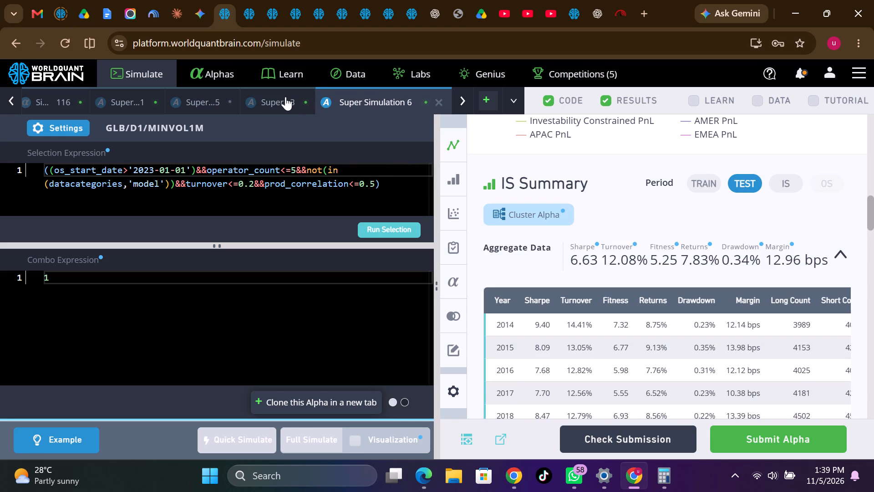
drag(285, 97, 387, 98)
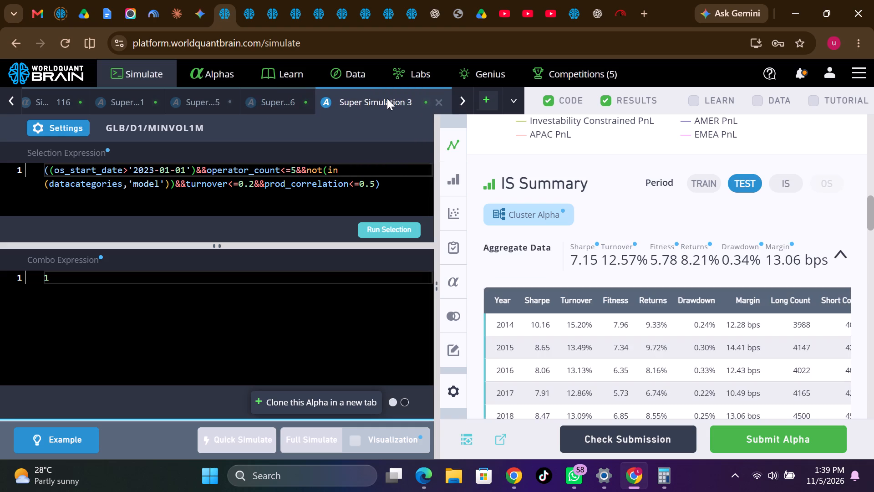
right_click(387, 98)
click(427, 133)
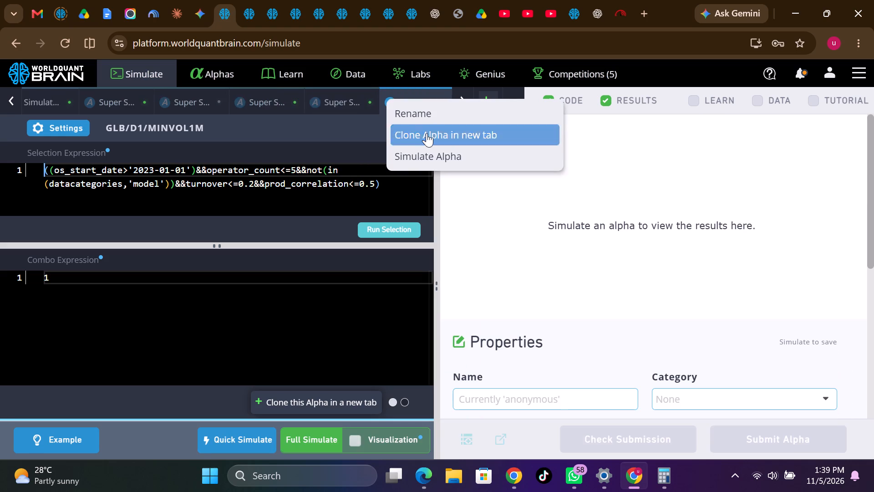
Set the Super Simulation 3 clone's neutralization to RAM, apply the settings and run a full simulation.
click(68, 124)
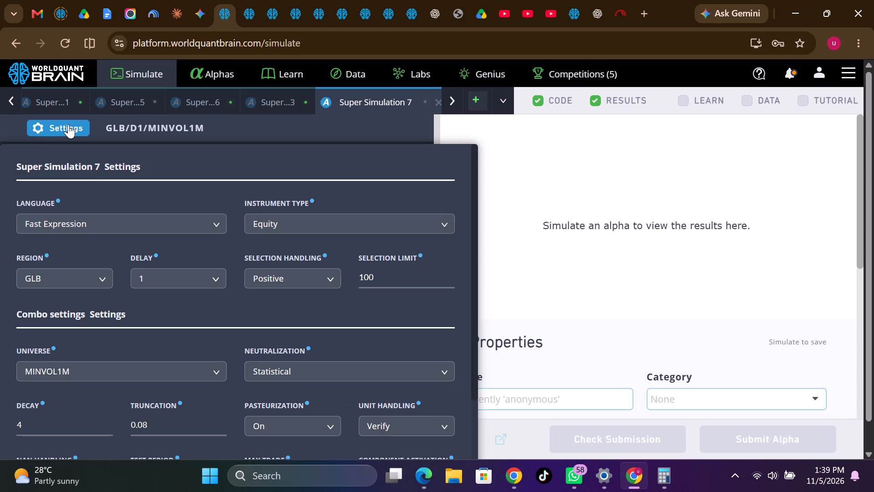
click(275, 379)
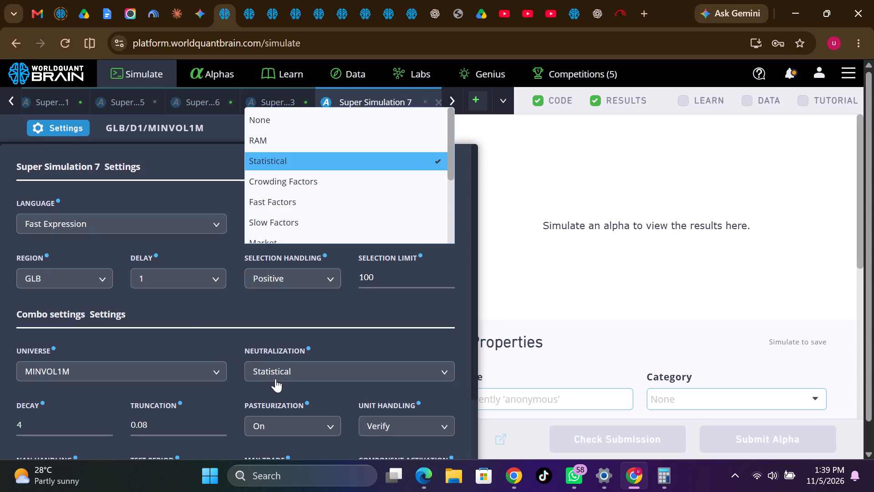
click(269, 143)
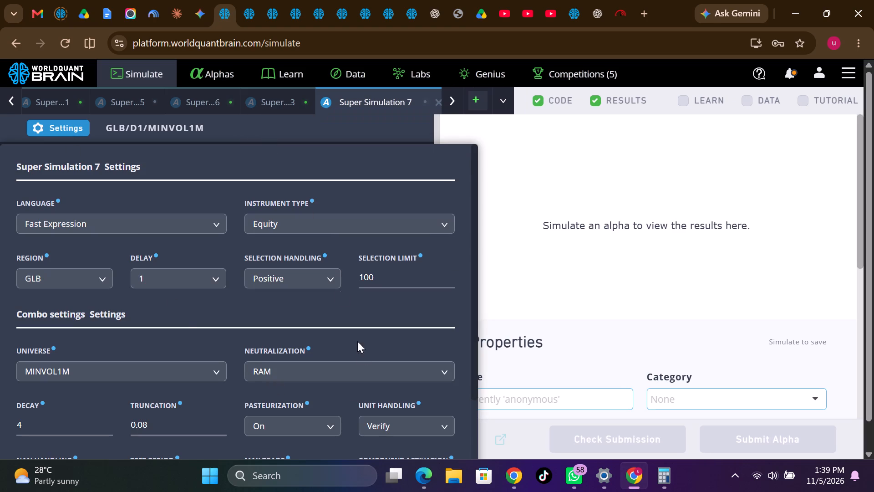
scroll(382, 410, down, 3)
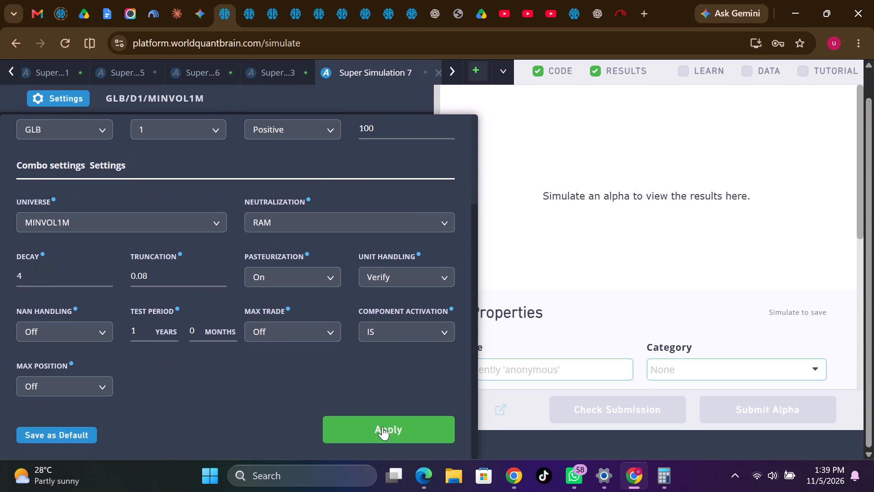
click(382, 426)
click(317, 434)
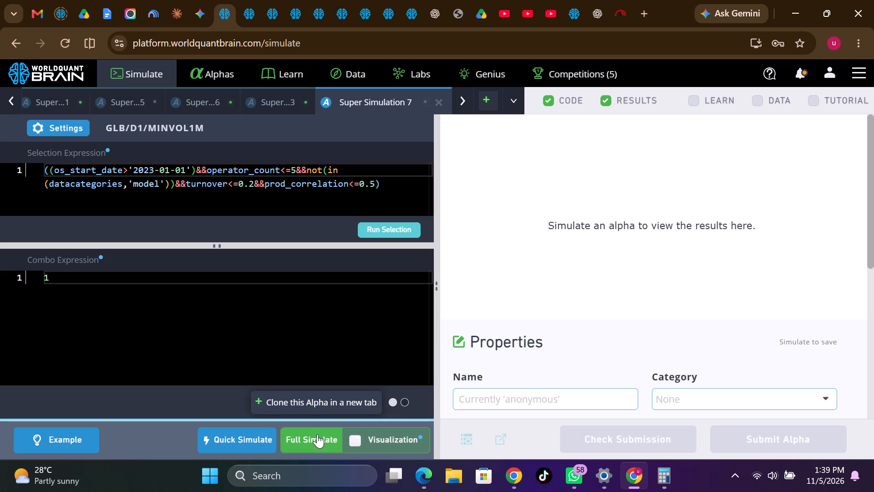
Clone the RAM-neutralized Super Simulation 7 in a new tab and apply Crowding Factors neutralization to the clone.
right_click(346, 97)
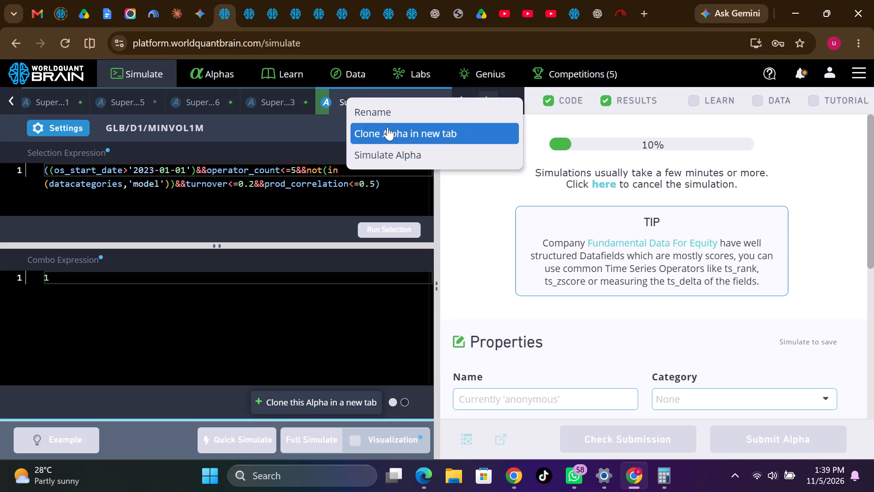
click(388, 128)
click(65, 123)
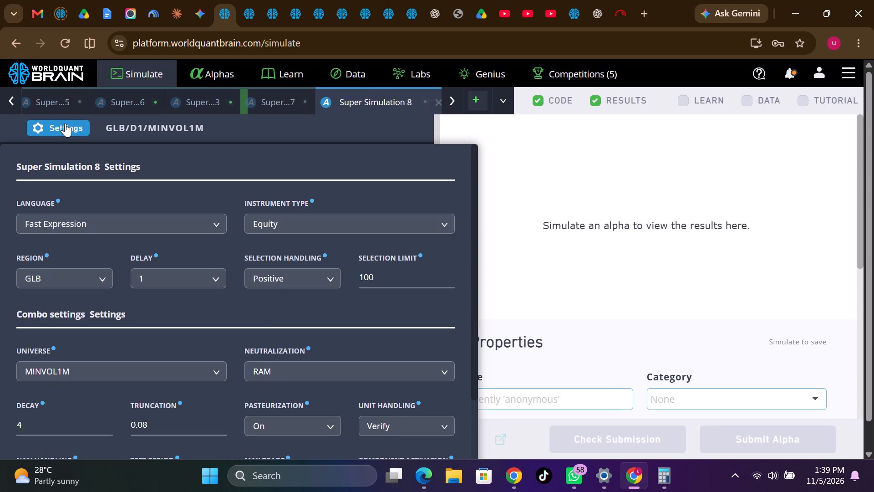
click(285, 373)
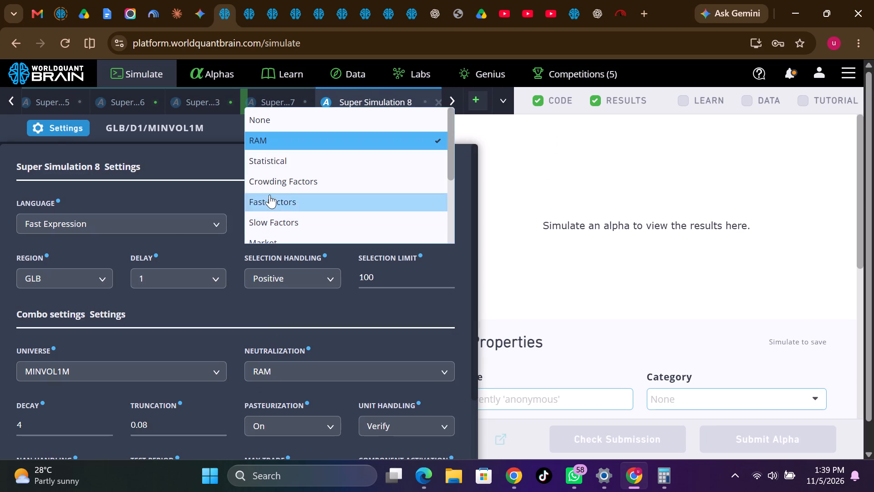
click(286, 177)
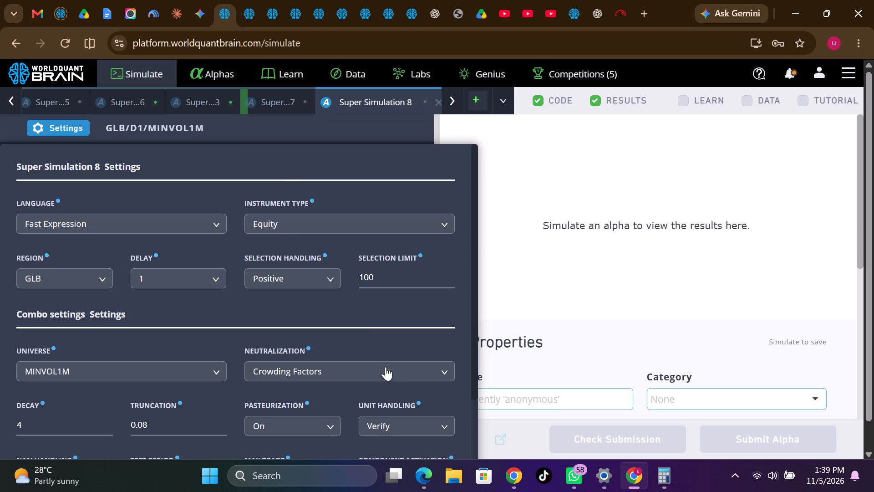
scroll(394, 386, down, 4)
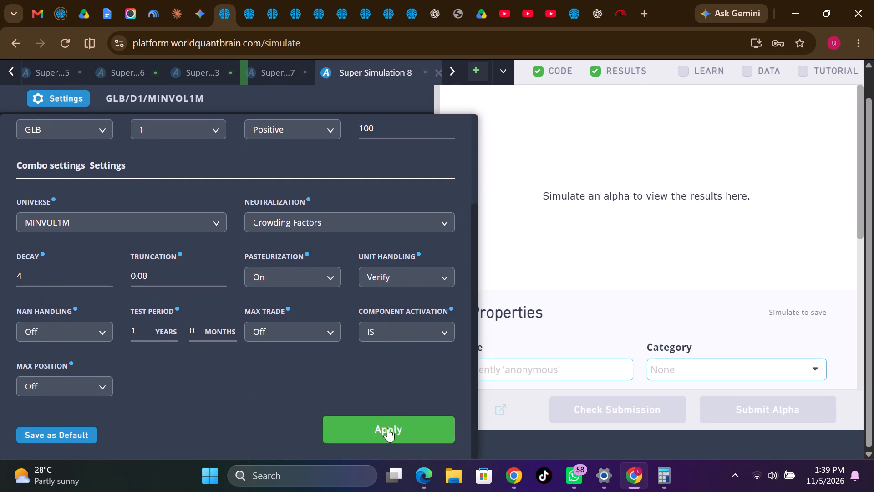
click(388, 431)
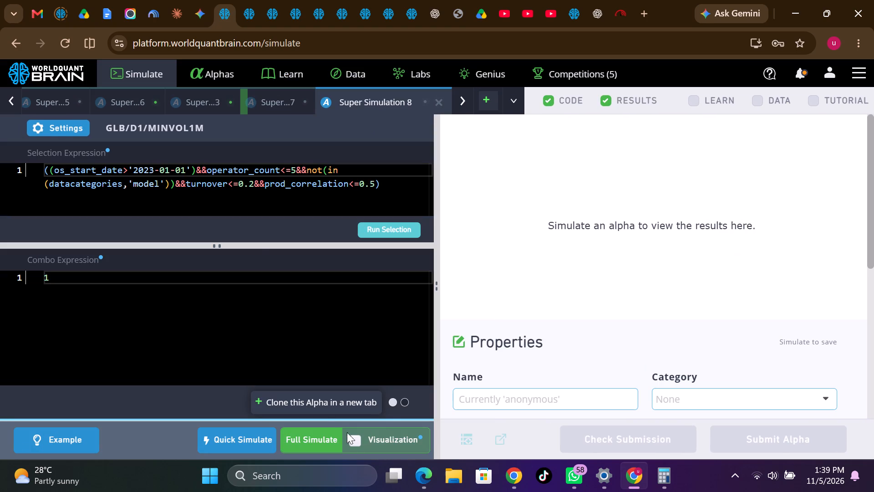
Close Super Simulation 5, check Super Simulation 1's yearly and regional results, and close Super Simulation 1 as well.
scroll(170, 110, right, 2)
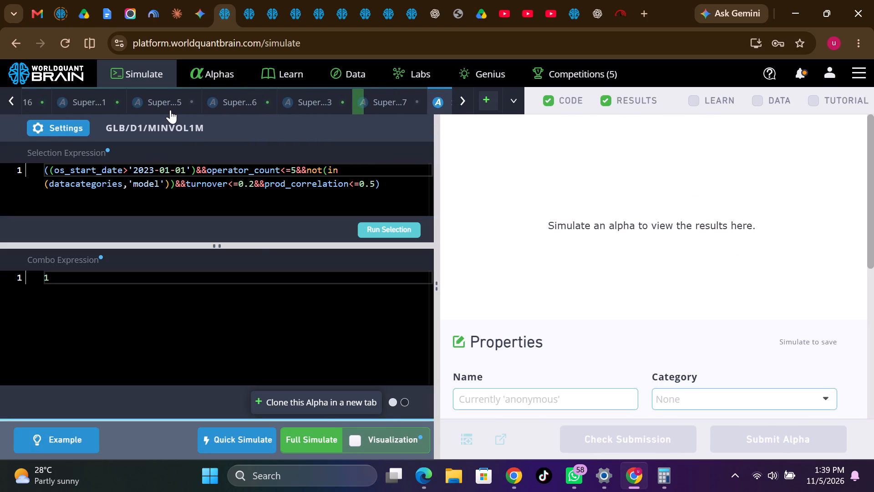
scroll(170, 110, right, 1)
click(192, 97)
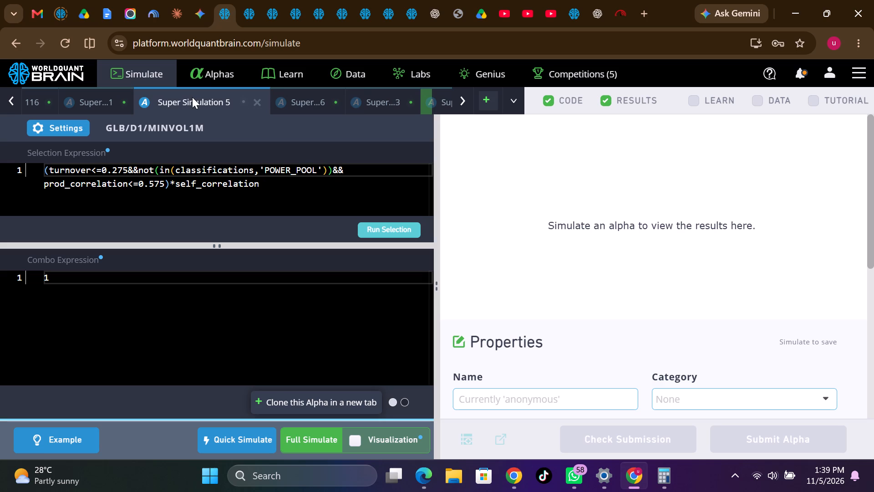
click(256, 100)
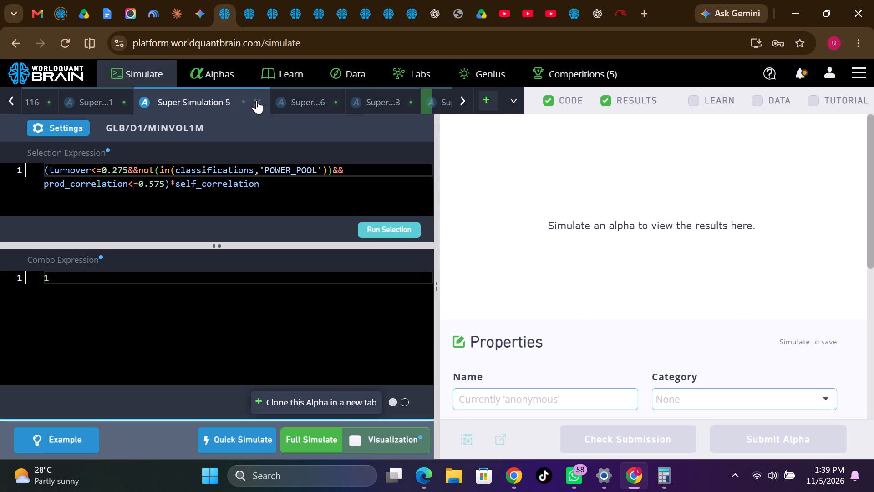
scroll(596, 308, down, 4)
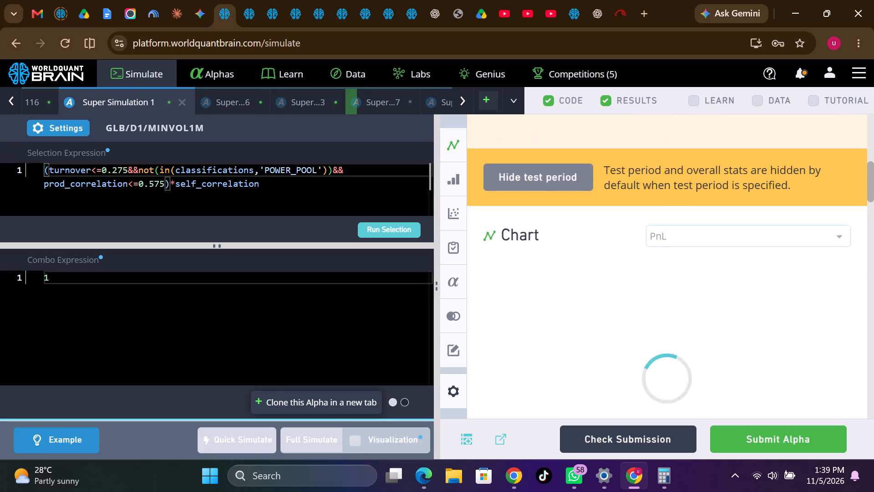
scroll(596, 308, down, 5)
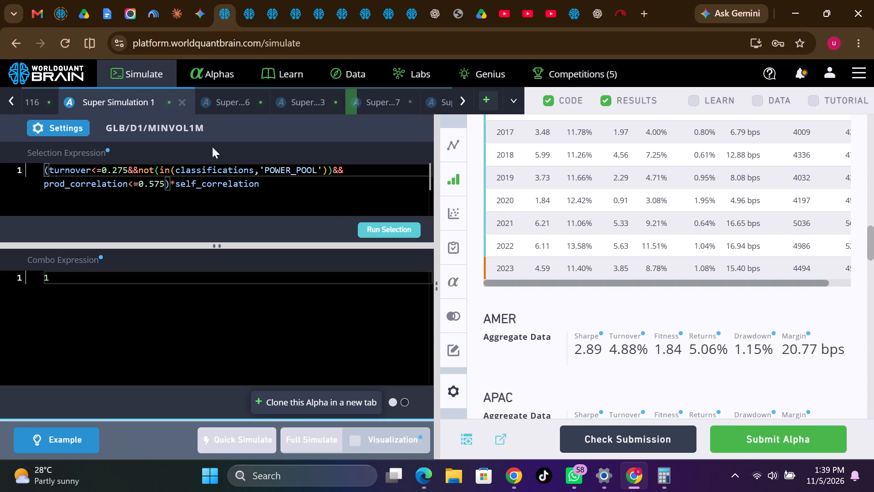
click(184, 102)
Examine Simulation 116's correlations, IS testing status and IS Summary.
scroll(664, 378, down, 3)
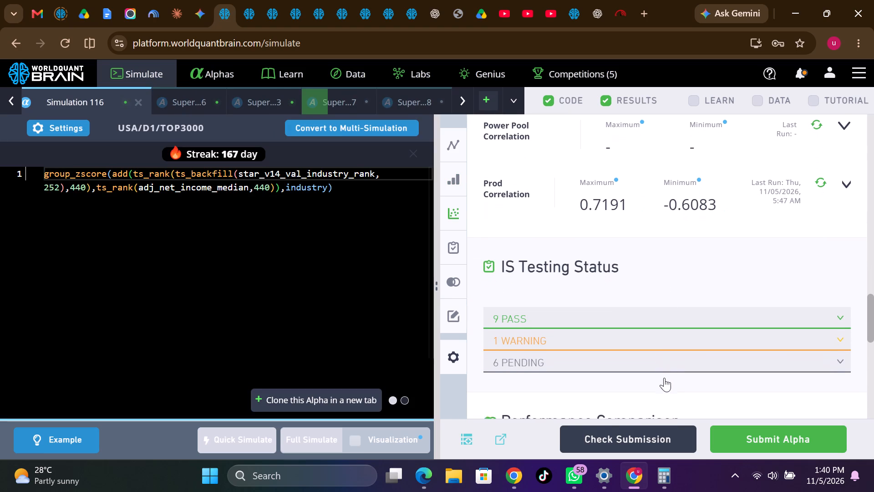
scroll(664, 378, down, 5)
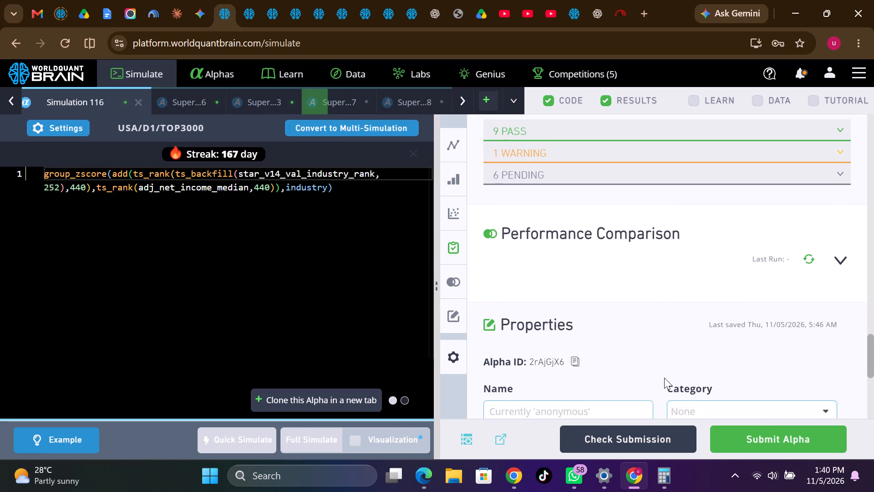
scroll(664, 378, up, 3)
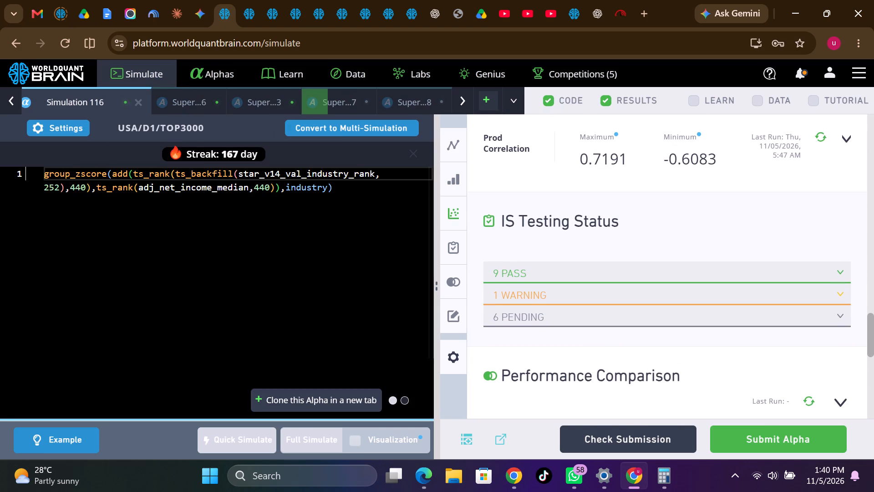
scroll(664, 378, up, 4)
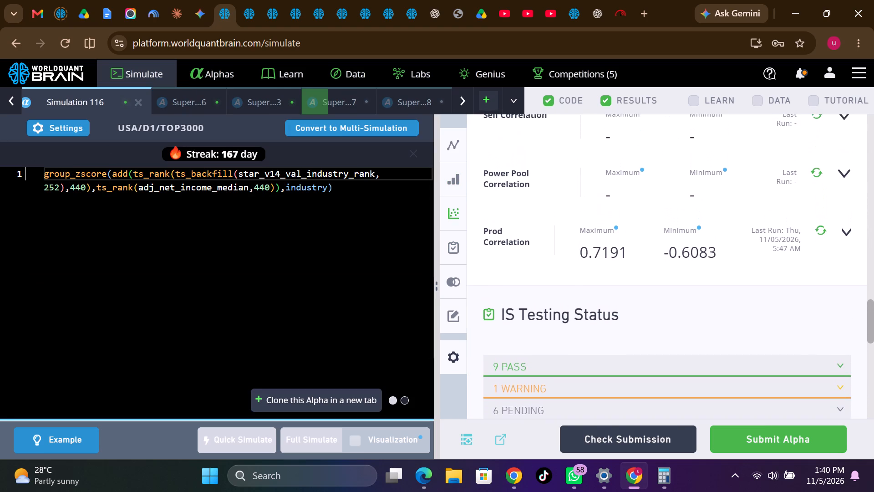
scroll(664, 378, up, 6)
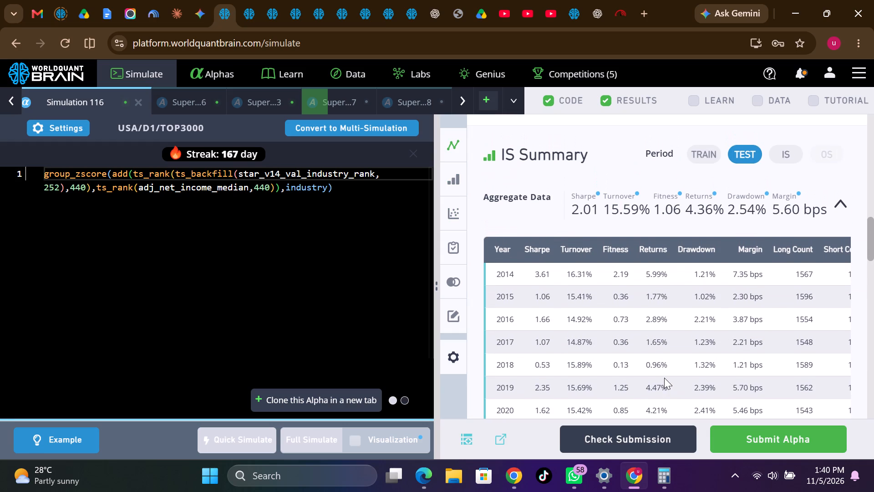
Show Simulation 116's IS Summary for the IS period.
click(787, 158)
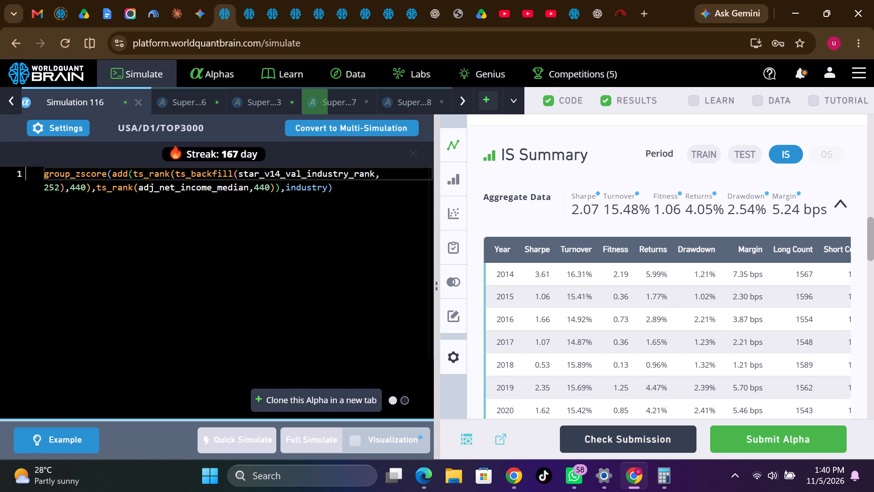
Reorder the simulation tabs so that Simulation 116 comes directly after Super Simulation 8.
drag(81, 97, 341, 138)
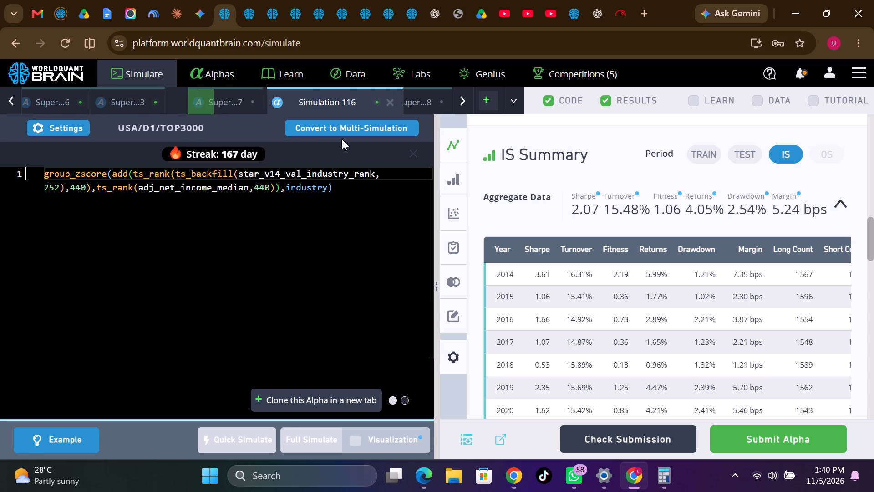
drag(341, 138, 460, 128)
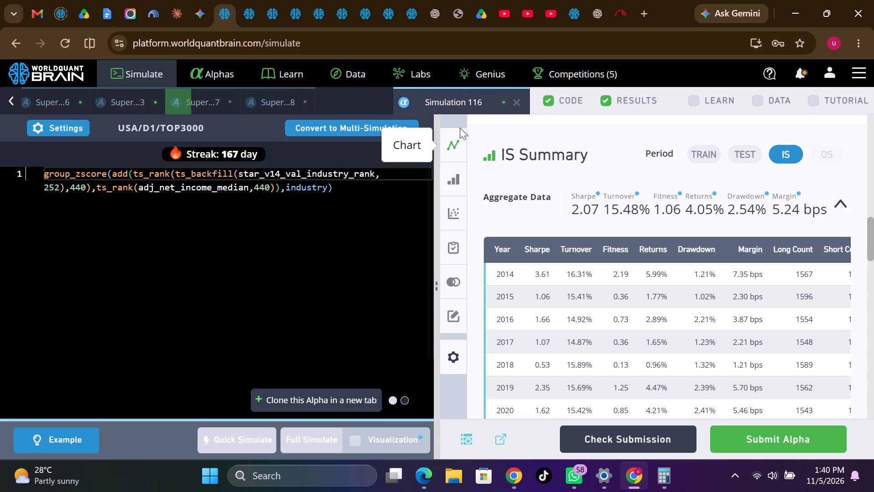
drag(460, 128, 376, 128)
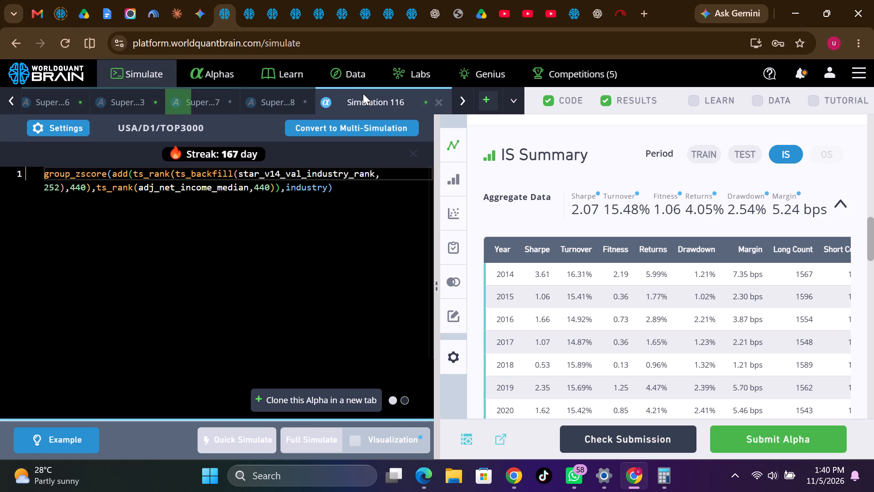
Clone the Simulation 116 alpha in a new tab.
right_click(362, 100)
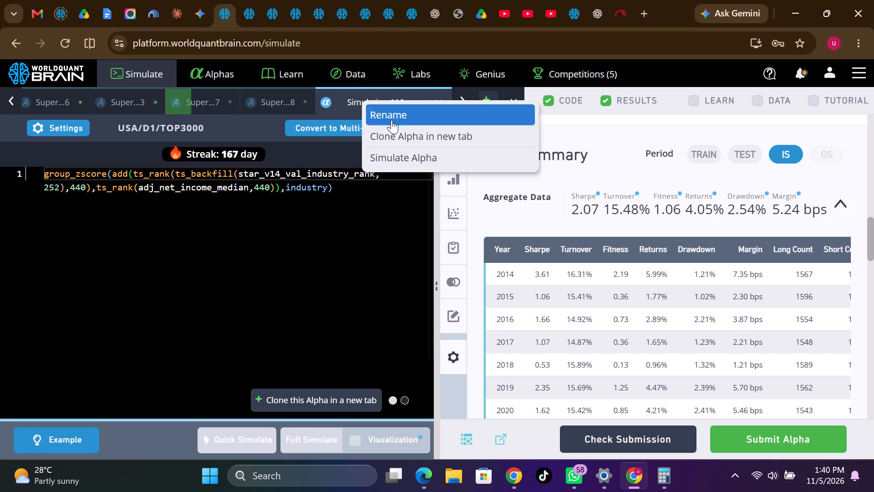
click(407, 133)
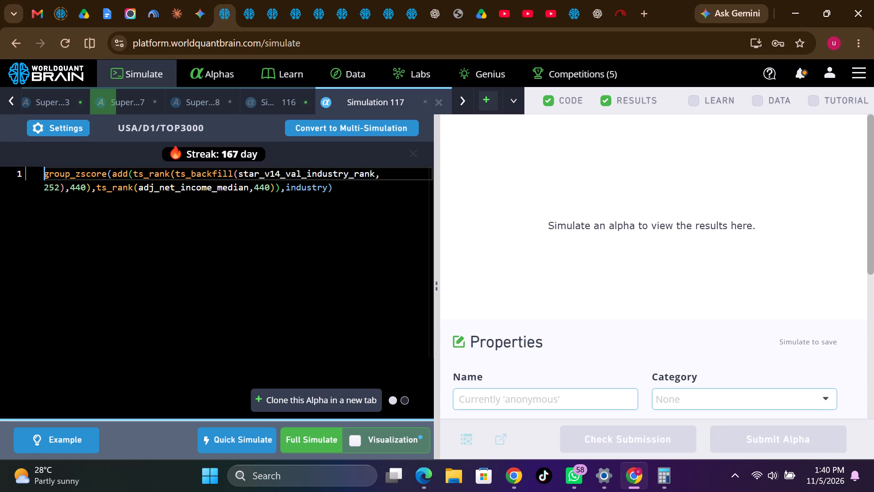
Copy the field name adj_net_income_median from the cloned code and show all matching fields for it in the Data catalogue.
double_click(226, 189)
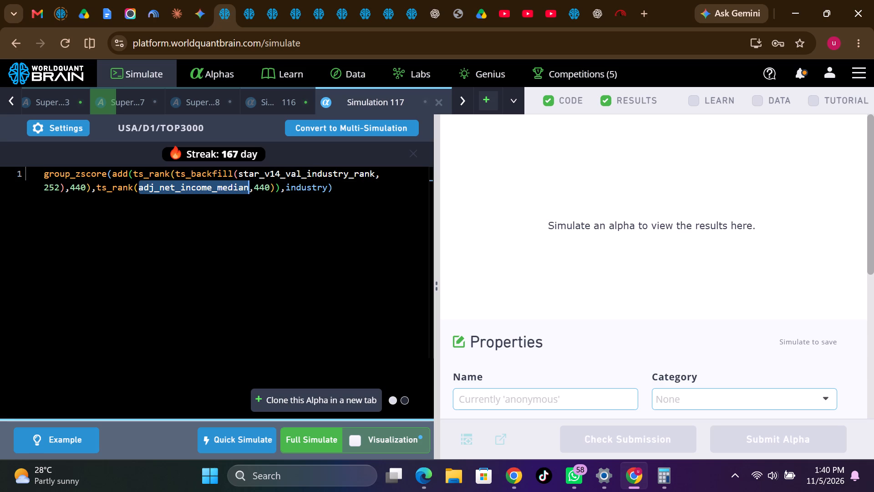
right_click(226, 189)
click(266, 242)
click(248, 10)
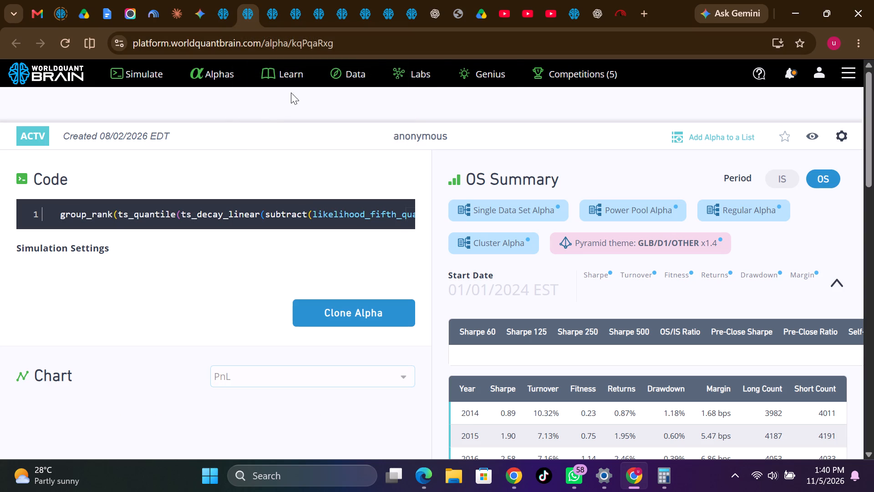
click(424, 69)
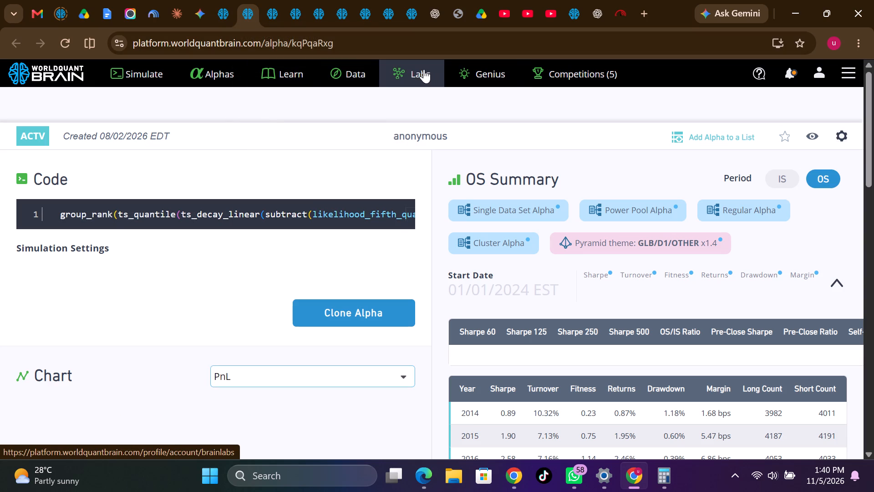
click(355, 67)
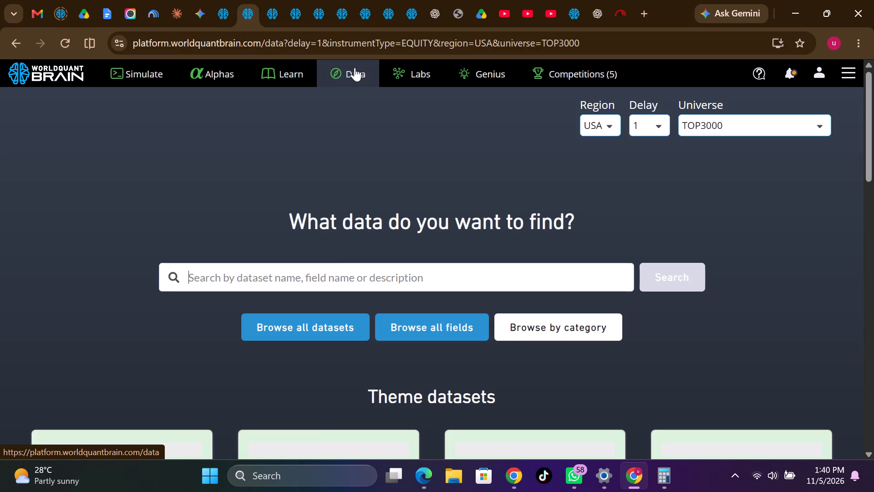
click(341, 273)
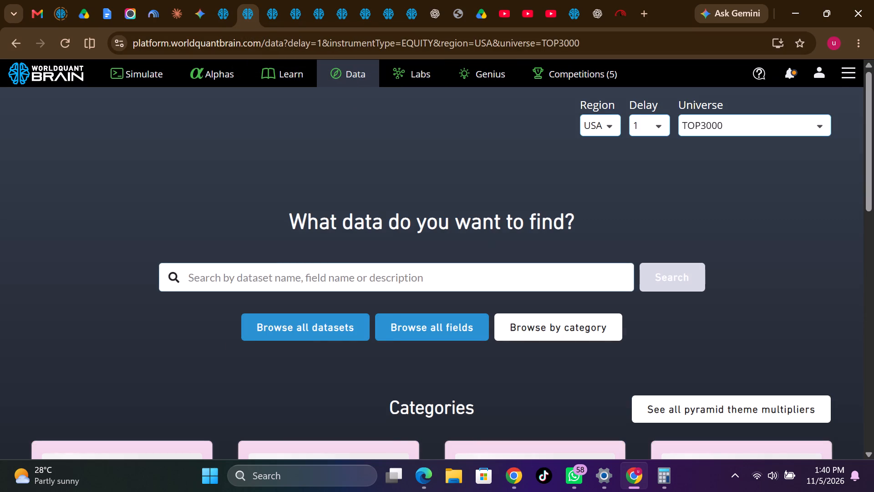
key(ctrl+v)
ctrl+click(341, 273)
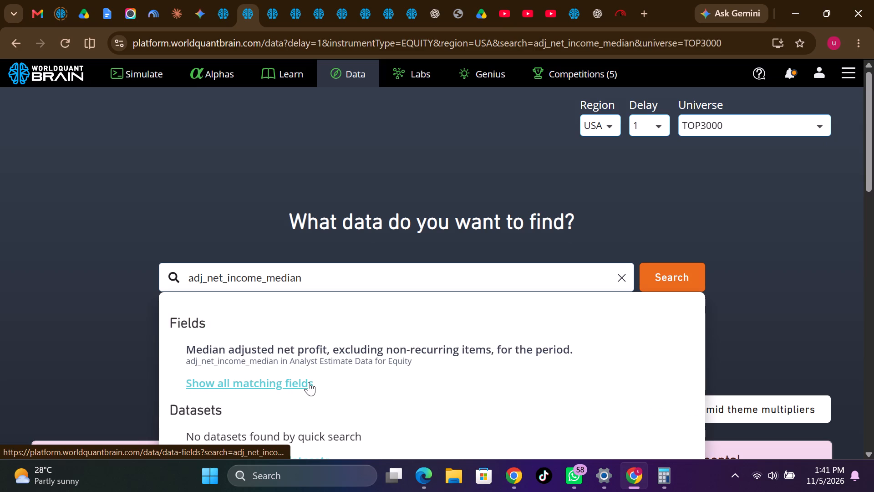
click(309, 382)
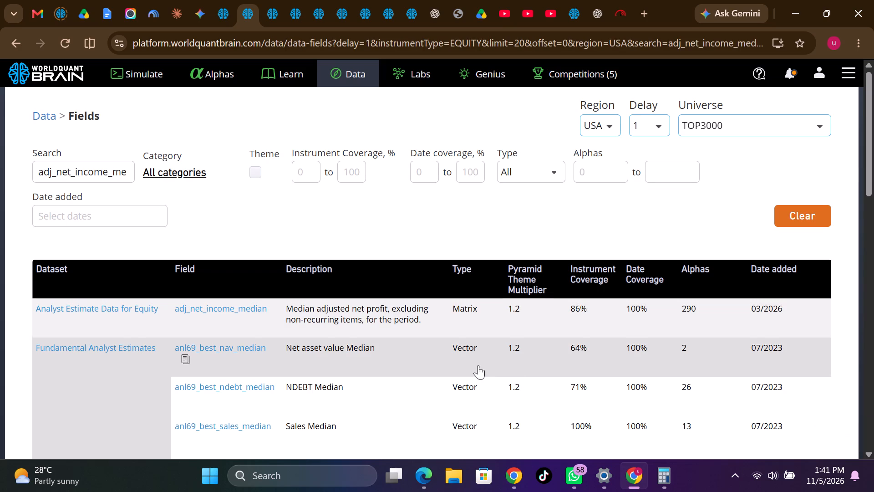
Check the Analyst Estimate Data for Equity dataset's fields and return to the matching fields.
click(129, 306)
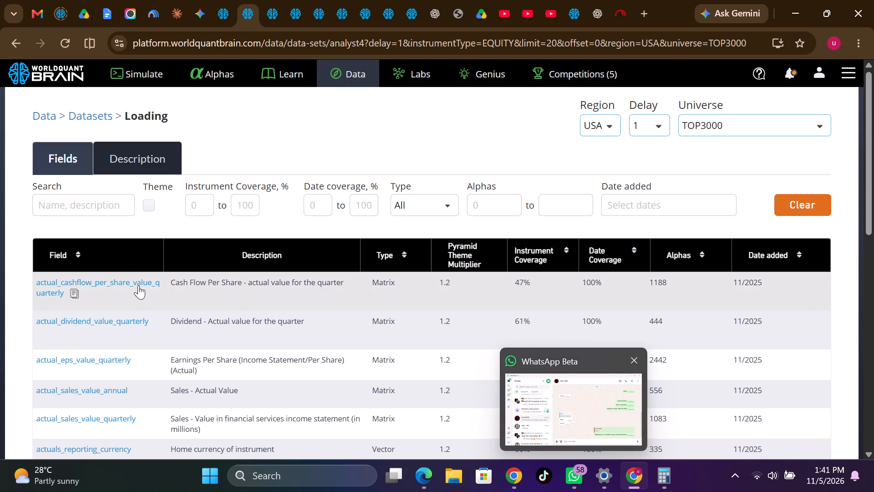
click(16, 42)
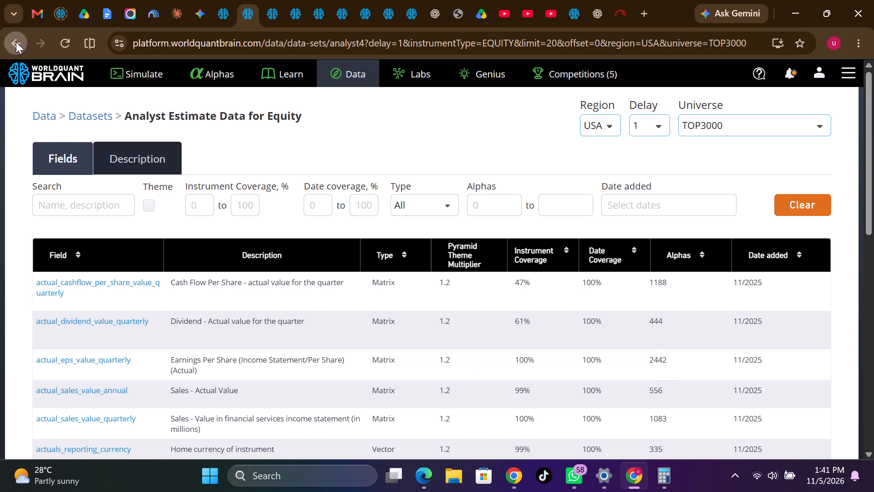
Open the Fundamental Analyst Estimates dataset and sort its fields by number of alphas.
scroll(242, 317, down, 2)
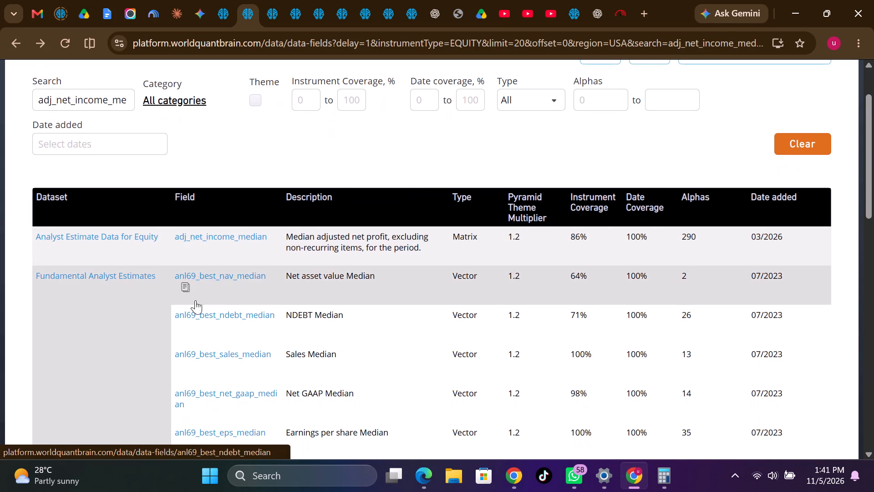
click(140, 277)
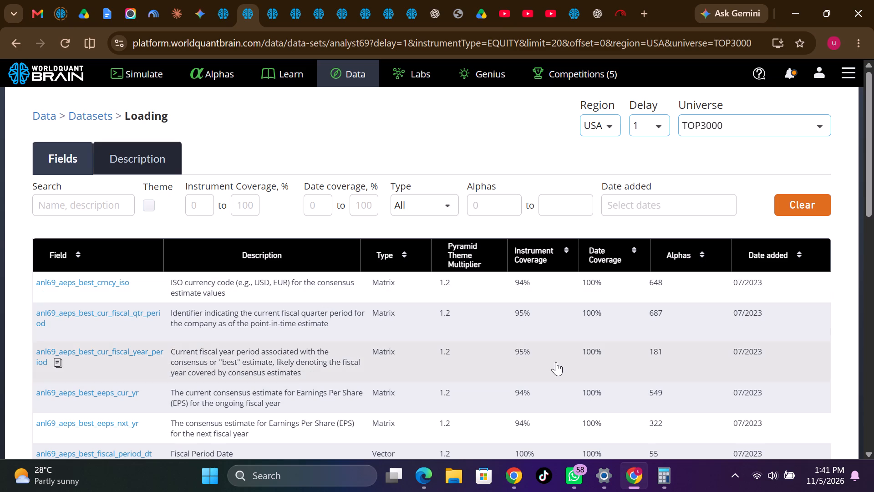
click(704, 256)
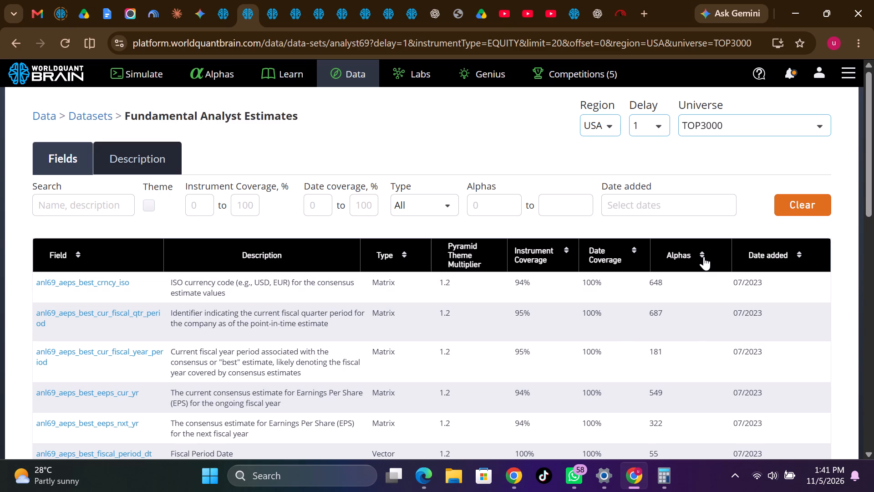
Replace adj_net_income_median in the Simulation 117 code with anl69_best_cur_ev_to_ebitda, copied from the dataset's fields sorted by most alphas first.
click(704, 256)
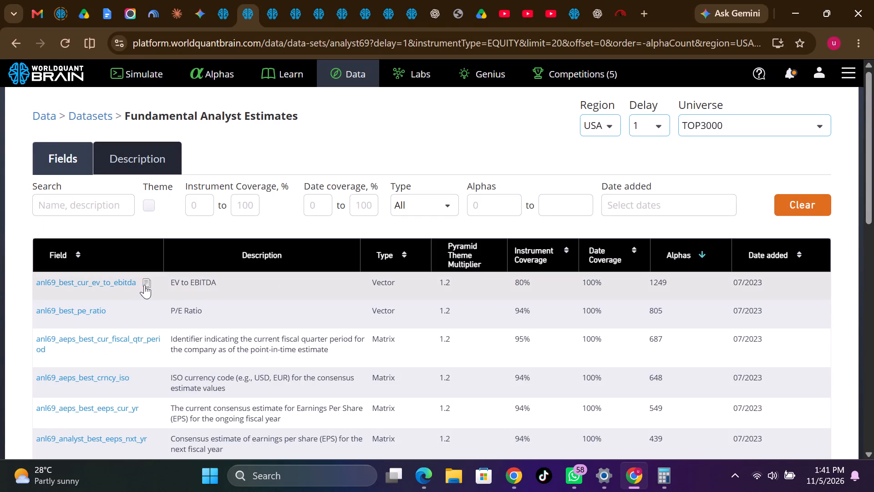
click(145, 284)
click(228, 0)
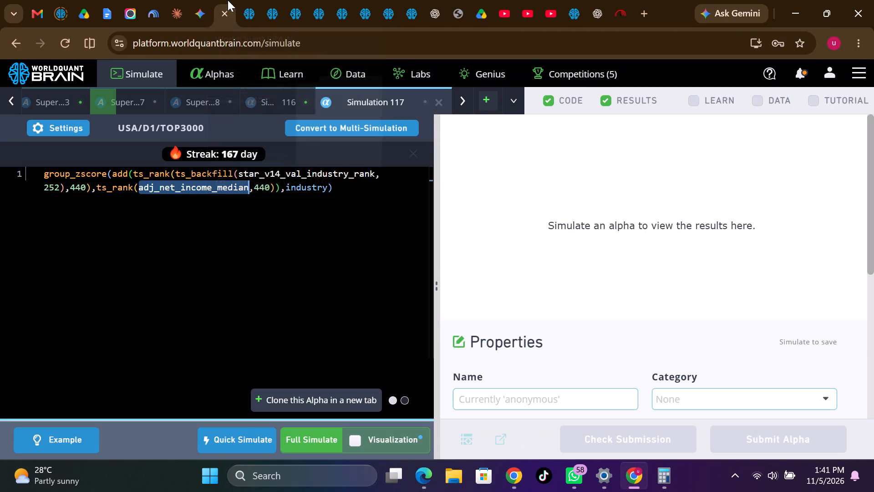
double_click(224, 184)
key(ctrl+v)
click(224, 184)
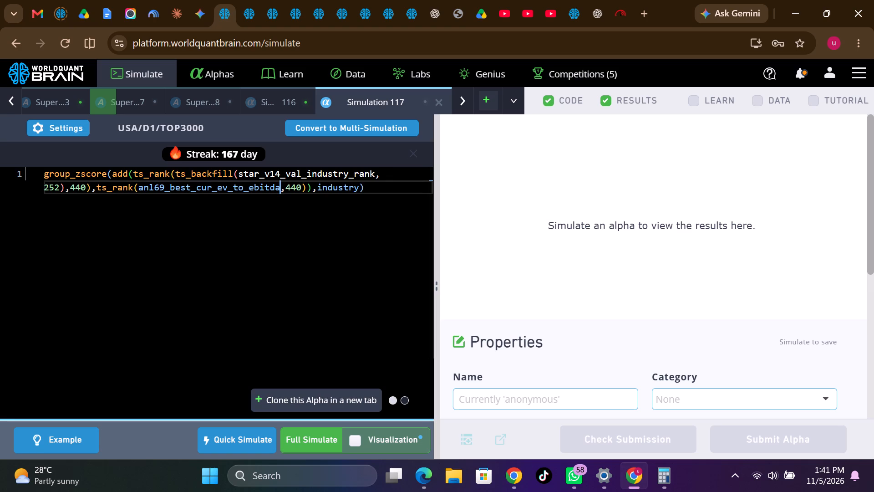
Run a full simulation of the edited Simulation 117 alpha.
click(317, 438)
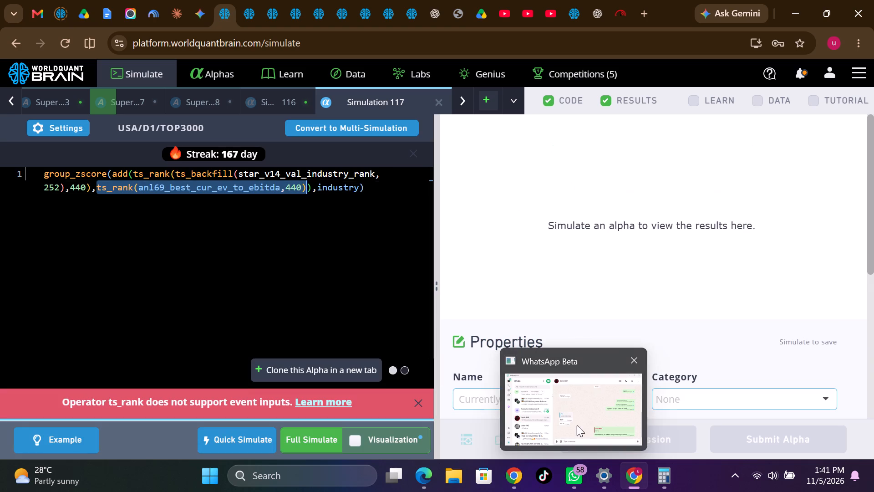
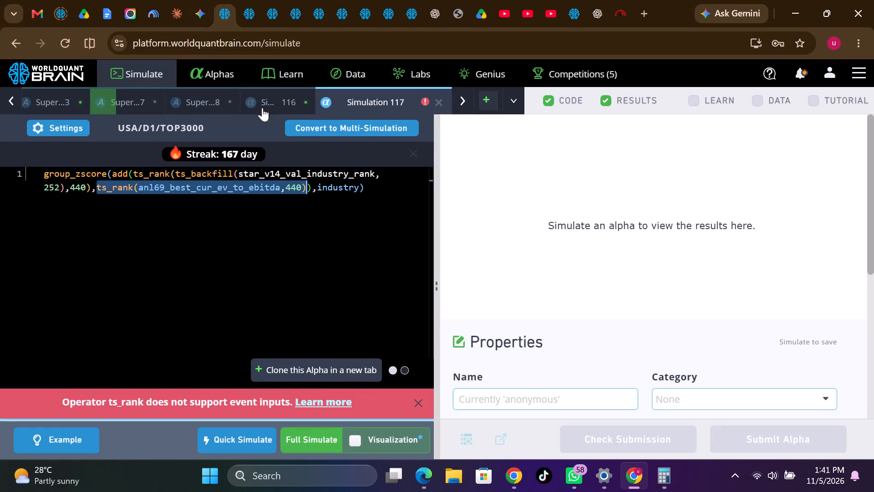
Check the anl69_best_cur_ev_to_ebitda field's type in its dataset and wrap the field in vec_avg inside the second ts_rank of Simulation 117.
click(247, 0)
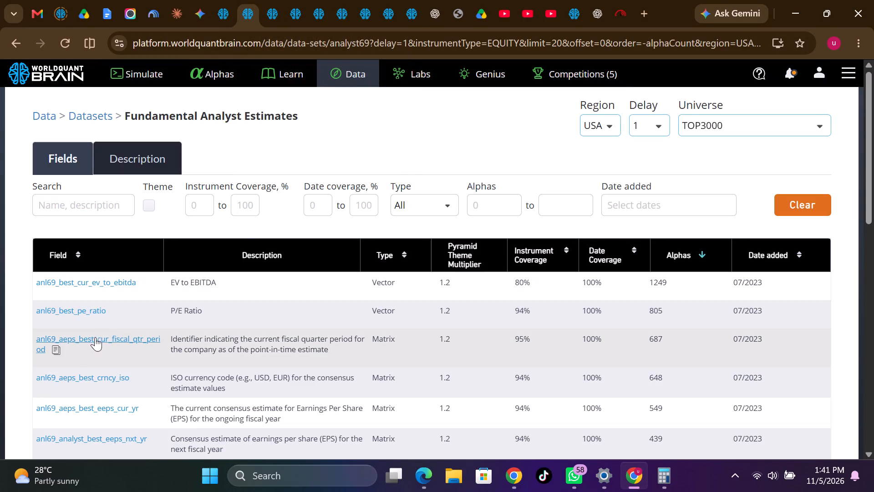
click(223, 1)
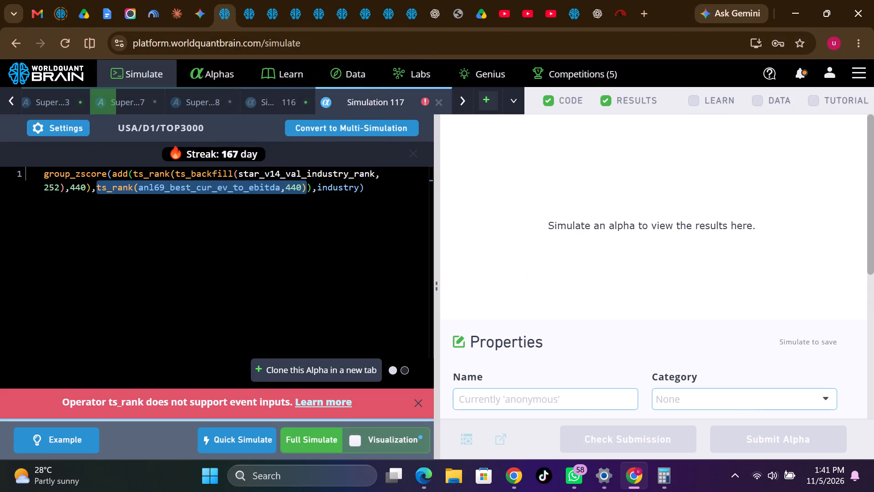
click(280, 185)
click(280, 185)
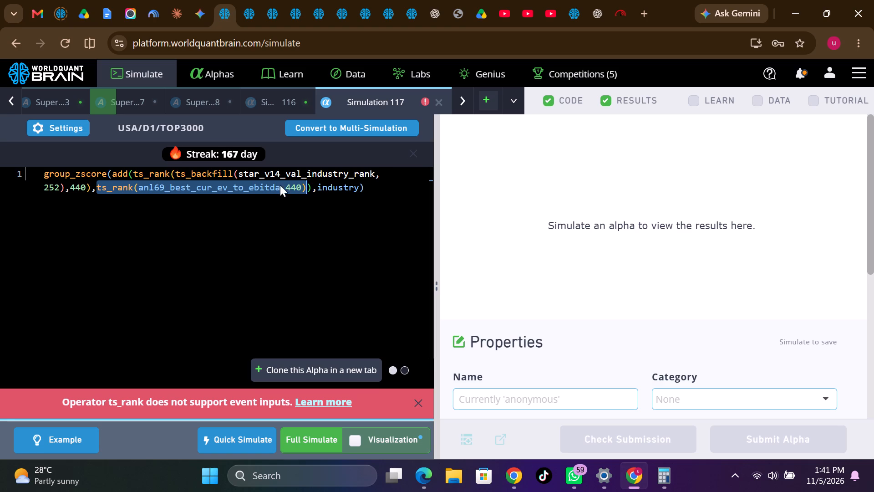
click(280, 185)
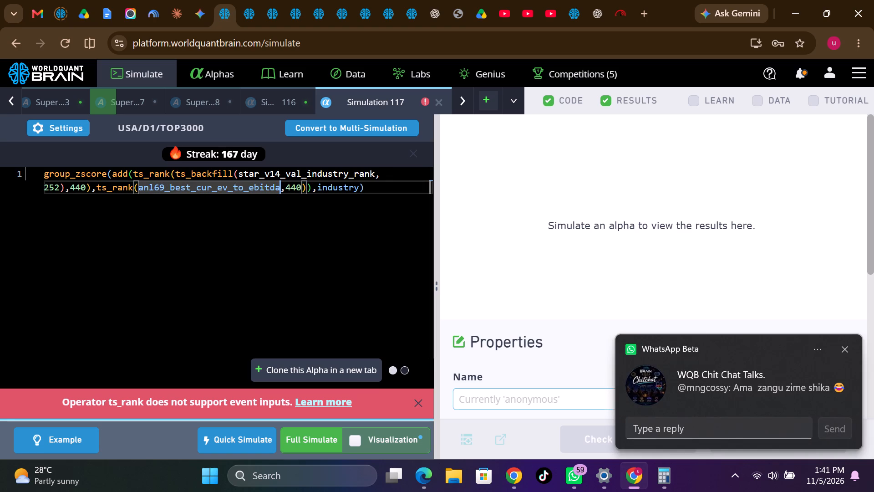
key(shift+parenright)
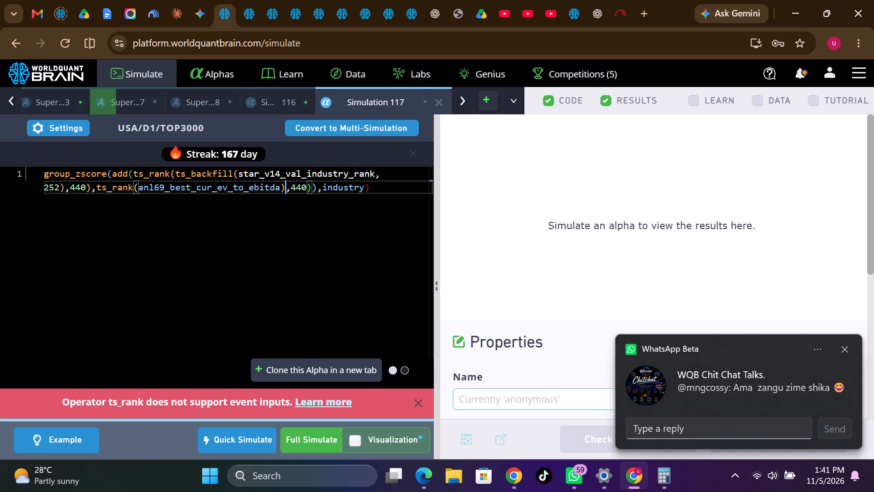
click(132, 182)
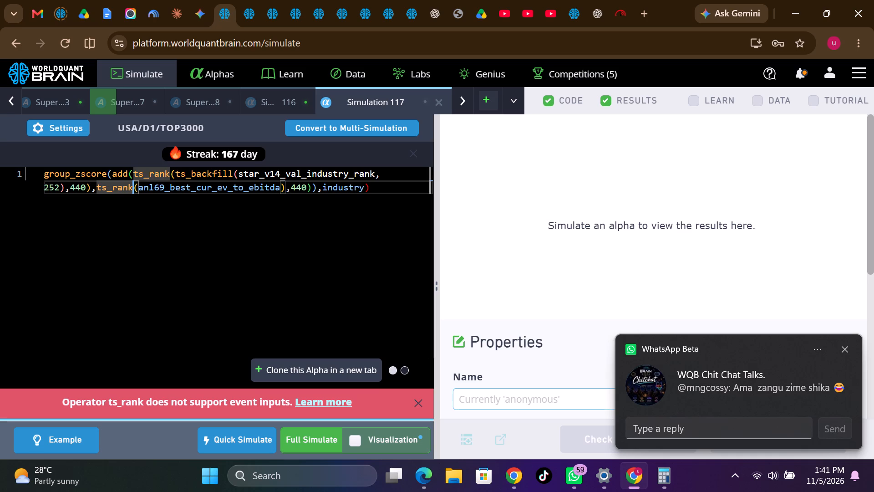
key(shift+parenleft)
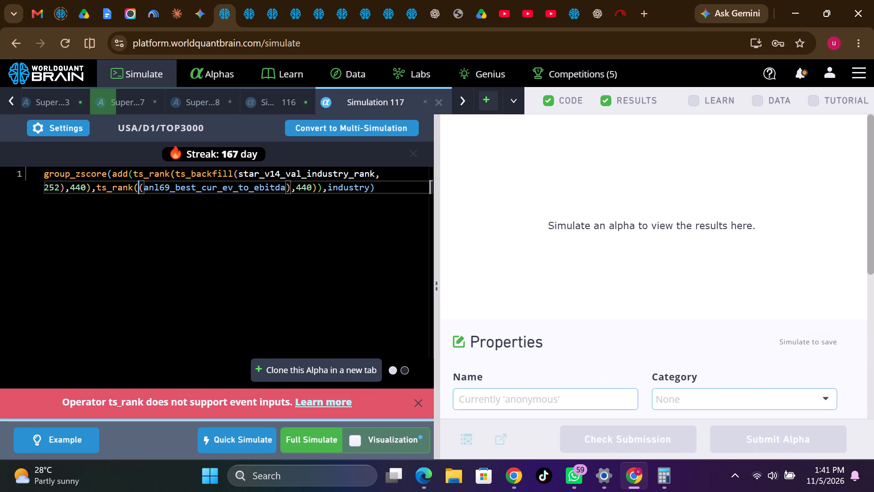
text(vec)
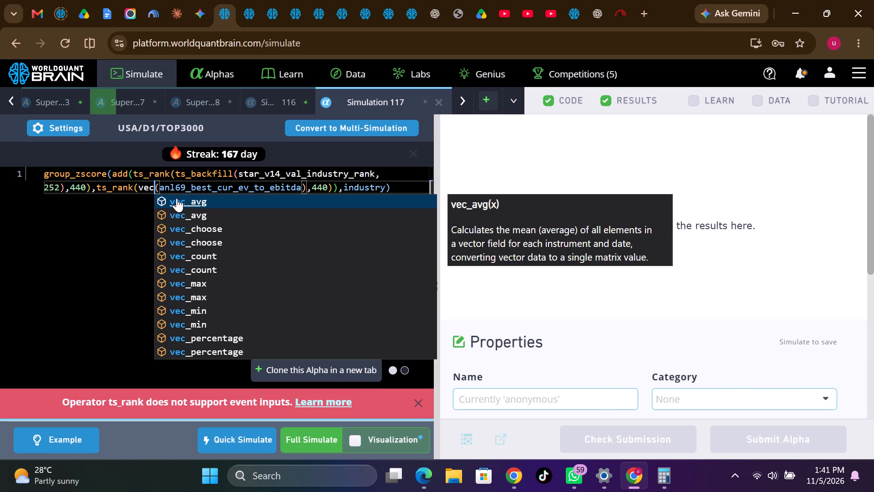
click(177, 198)
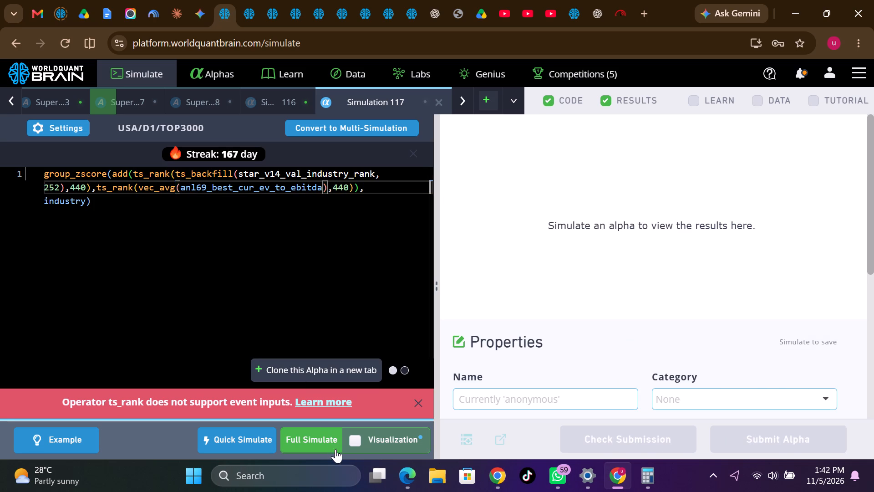
Run a full simulation of the edited Simulation 117 alpha.
click(326, 438)
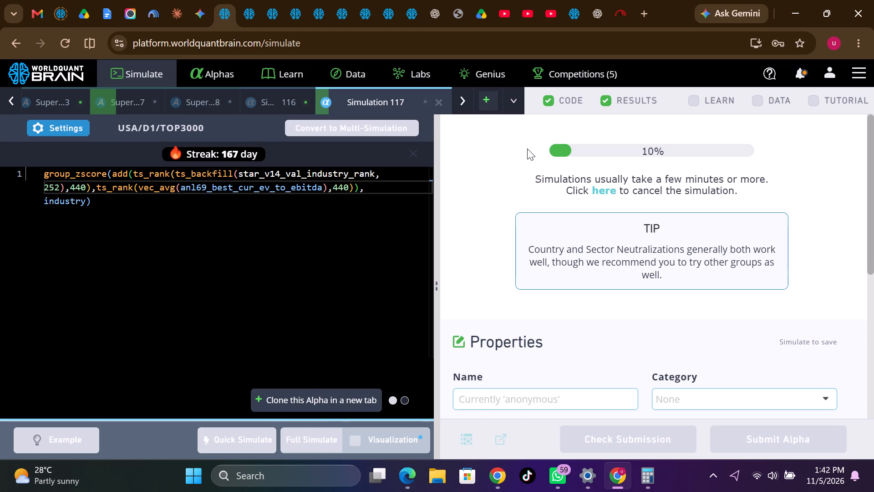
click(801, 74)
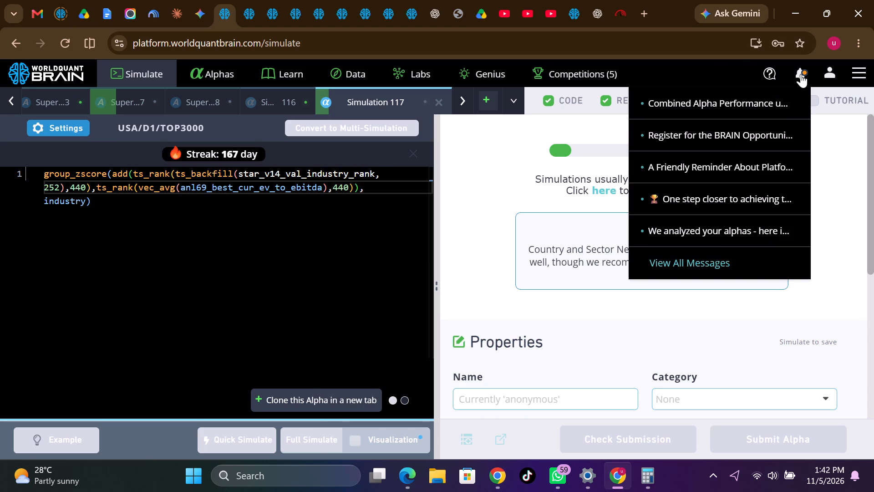
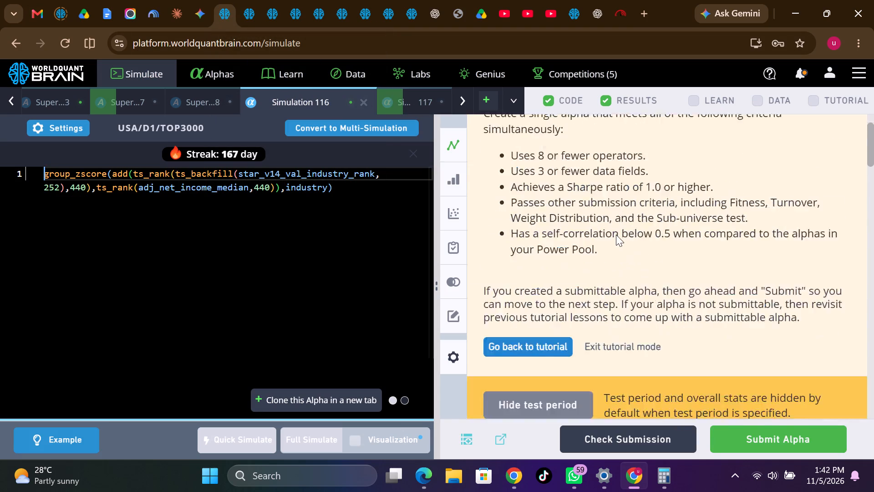
Review Simulation 116's summary for the IS period and its correlation figures.
scroll(616, 235, down, 3)
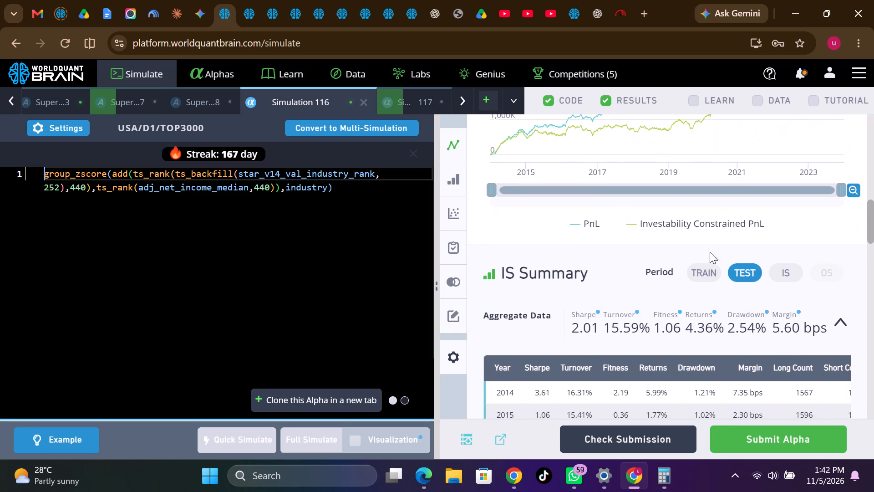
click(788, 270)
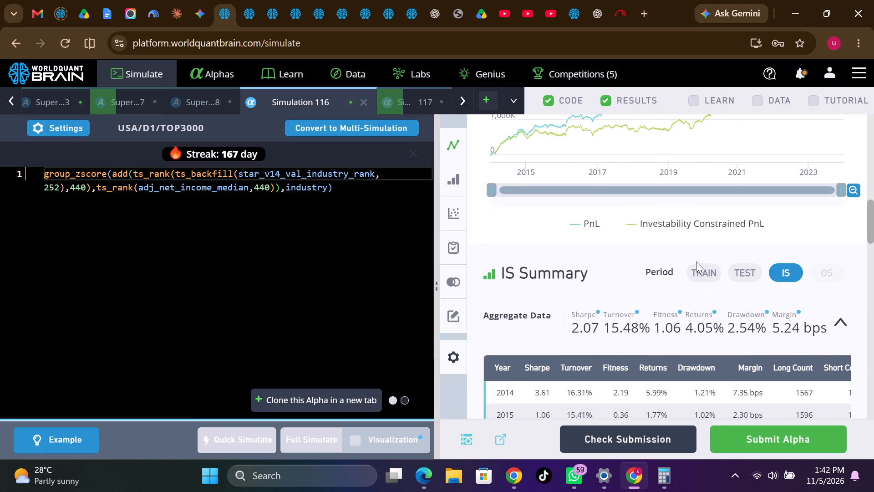
scroll(696, 261, down, 8)
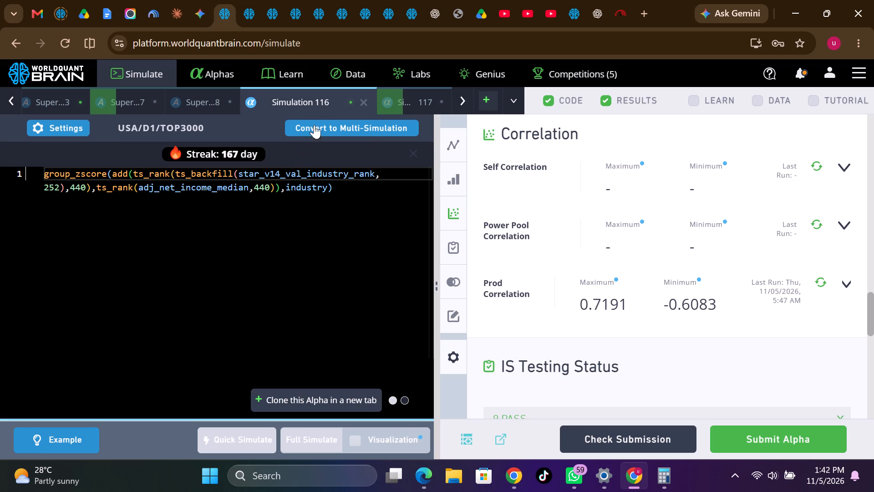
Open the Analyst Estimate Data for Equity dataset from the matching fields and sort its fields by number of alphas, highest first.
click(249, 4)
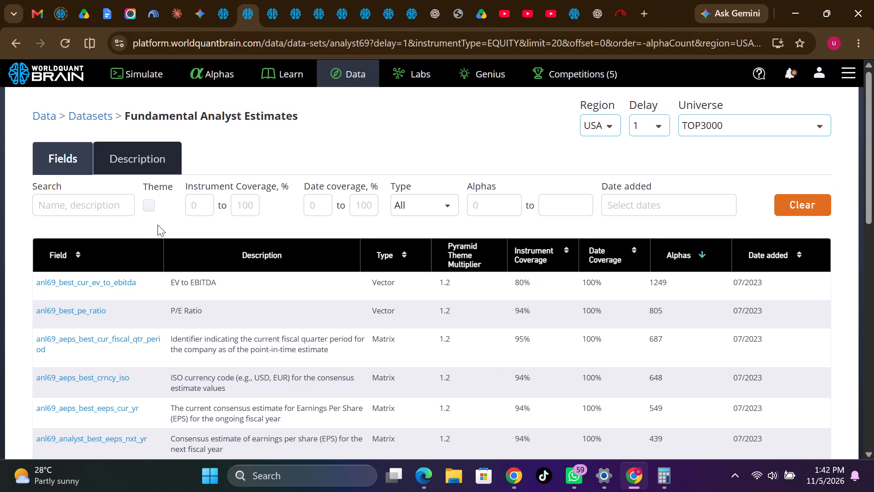
click(17, 46)
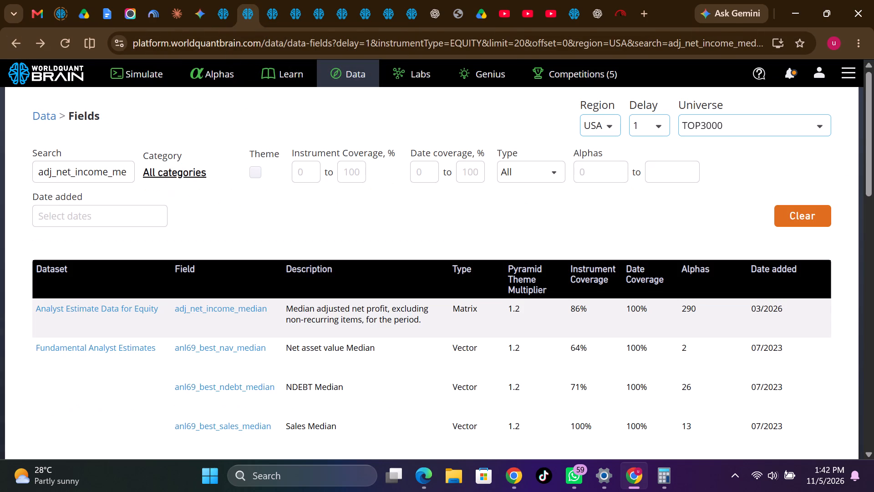
click(137, 312)
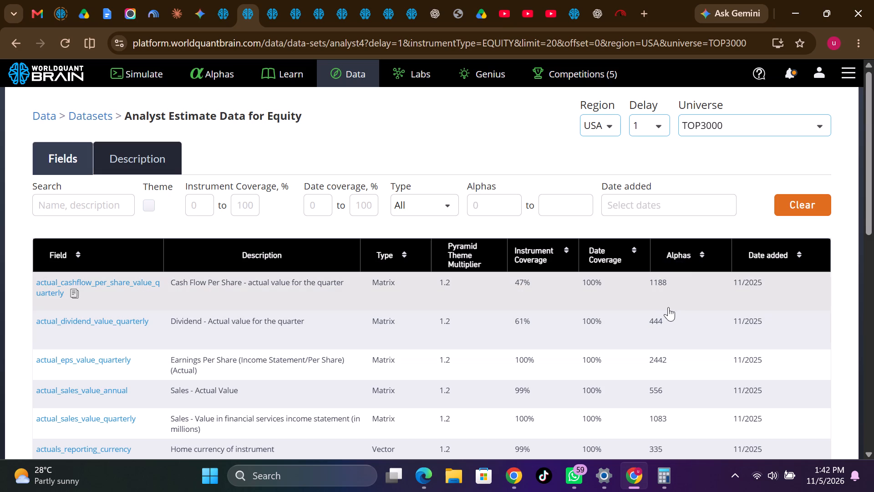
click(701, 256)
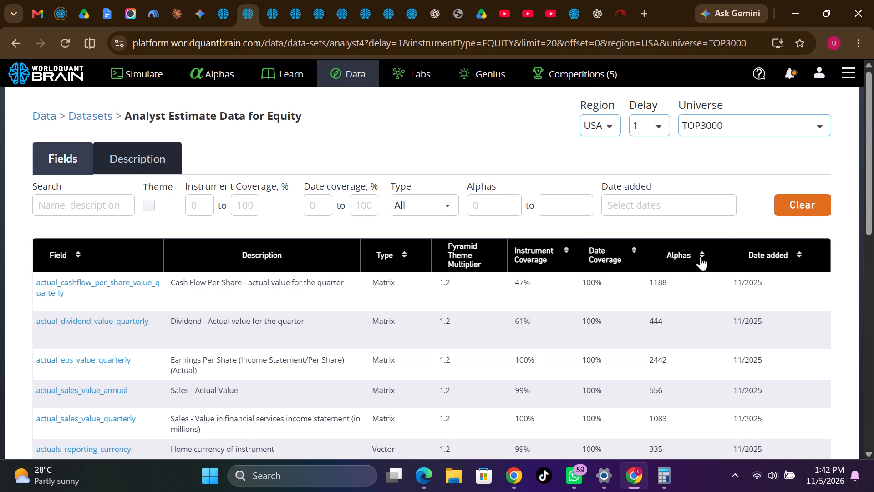
click(701, 256)
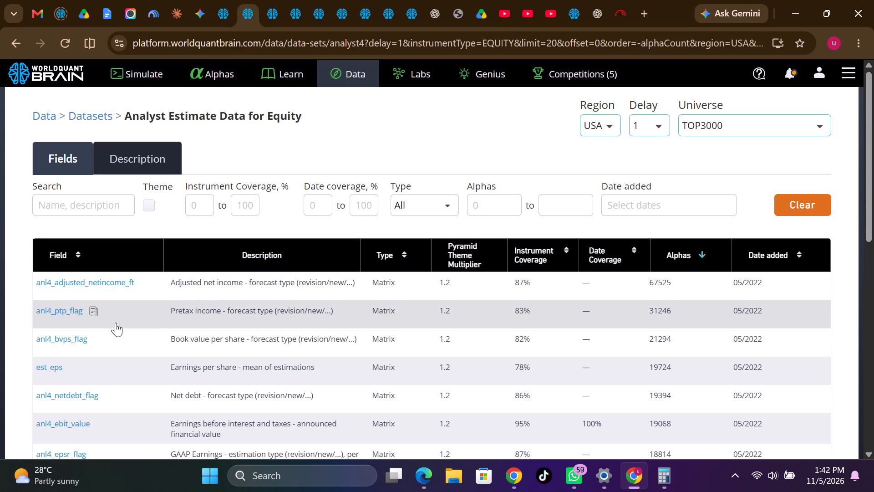
Copy the field name anl4_ptp_flag from the dataset and return to the simulations.
click(92, 310)
click(96, 313)
click(216, 5)
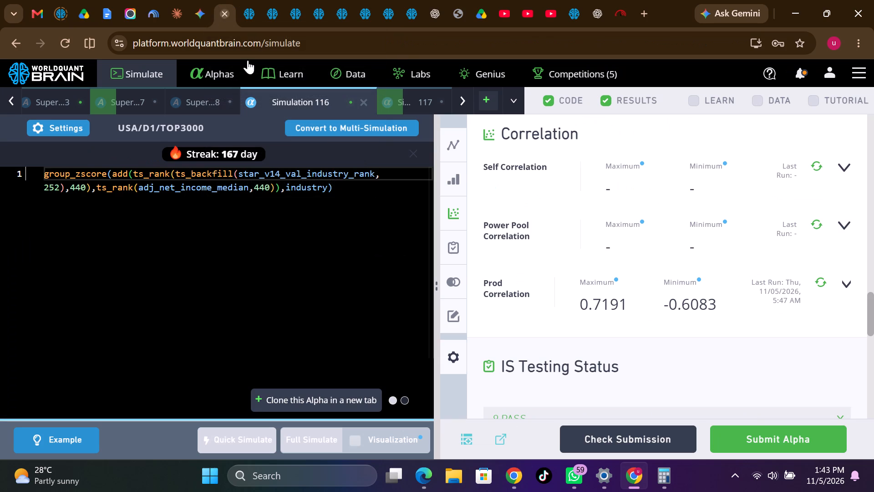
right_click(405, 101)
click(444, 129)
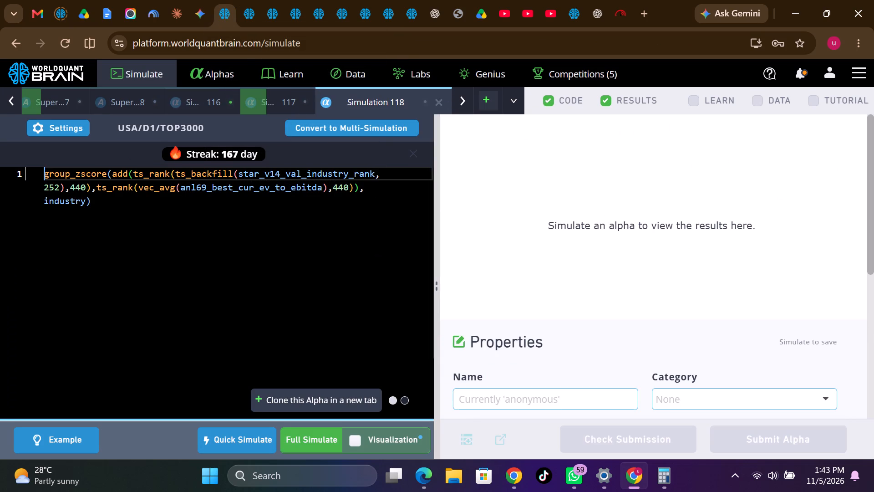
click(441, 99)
Clone Simulation 116, replace adj_net_income_median with anl4_ptp_flag in the clone, and run a full simulation.
right_click(284, 96)
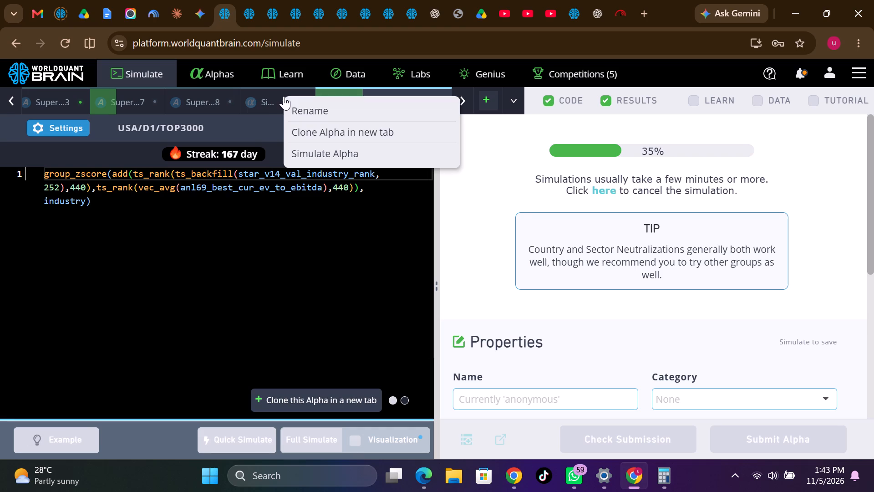
click(329, 127)
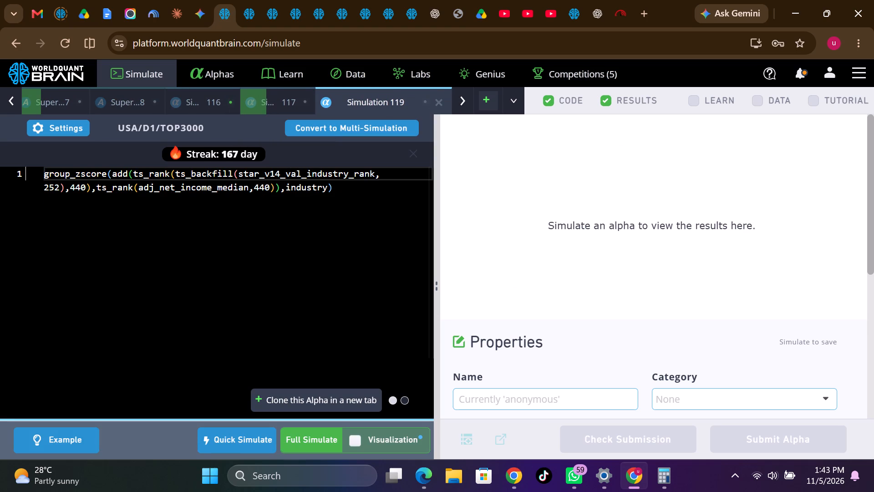
double_click(211, 189)
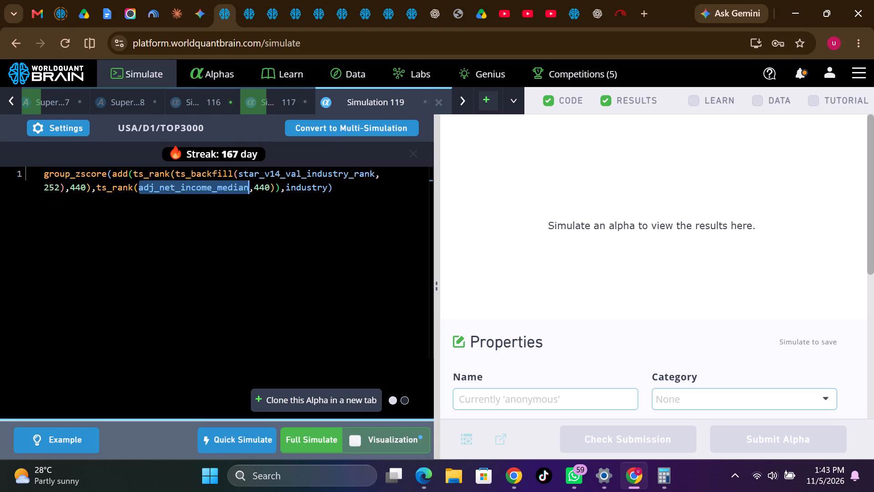
key(ctrl+v)
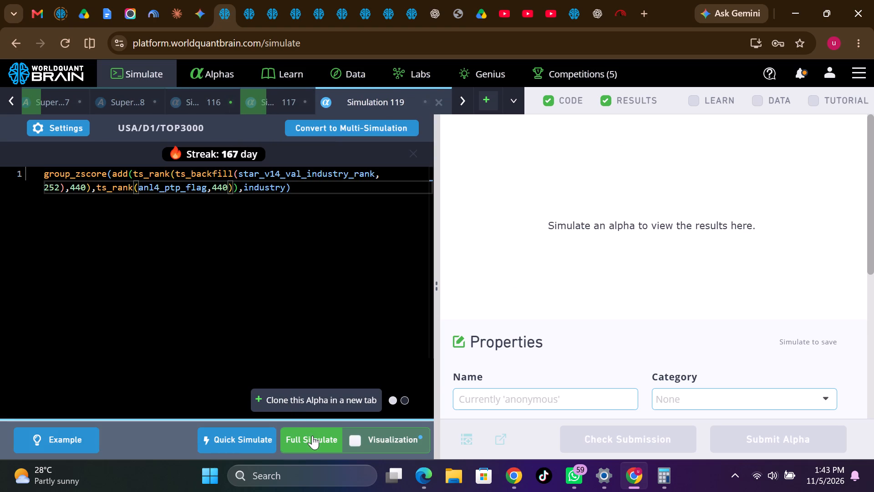
click(312, 436)
Run a full simulation of a Simulation 119 clone with anl4_ptp_flag replaced by anl4_bvps_flag, copied from the Analyst Estimate dataset.
click(250, 9)
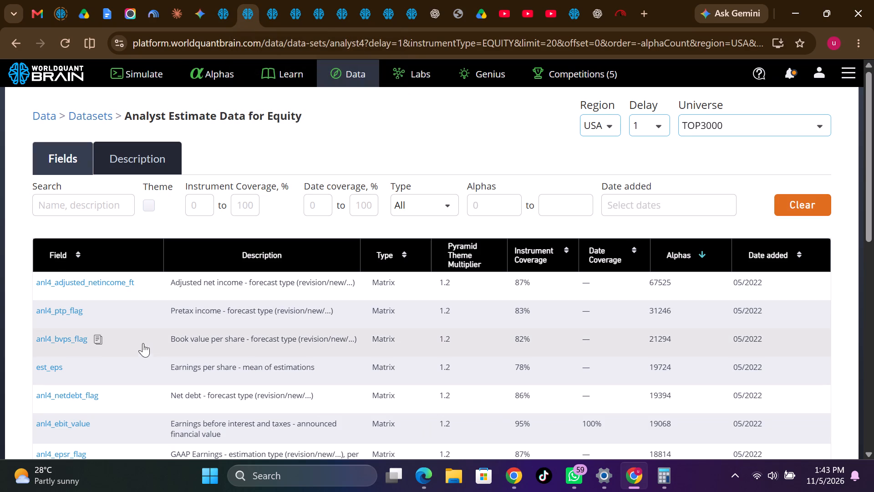
click(98, 343)
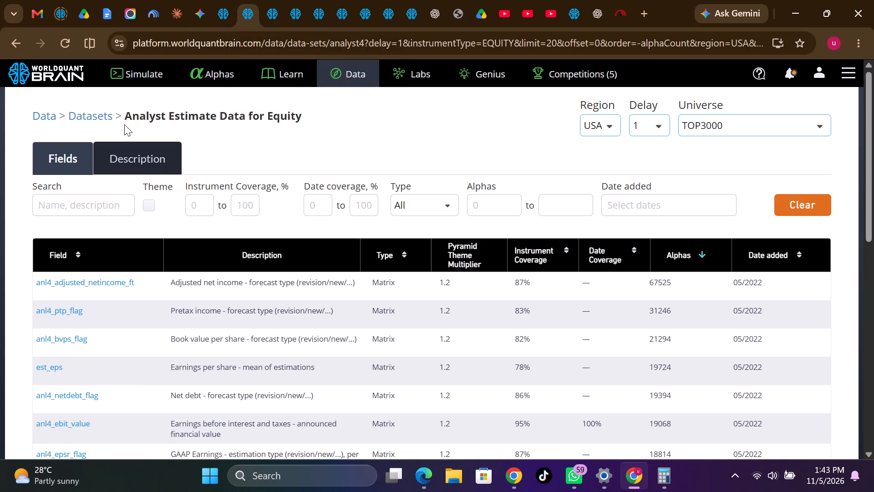
click(223, 9)
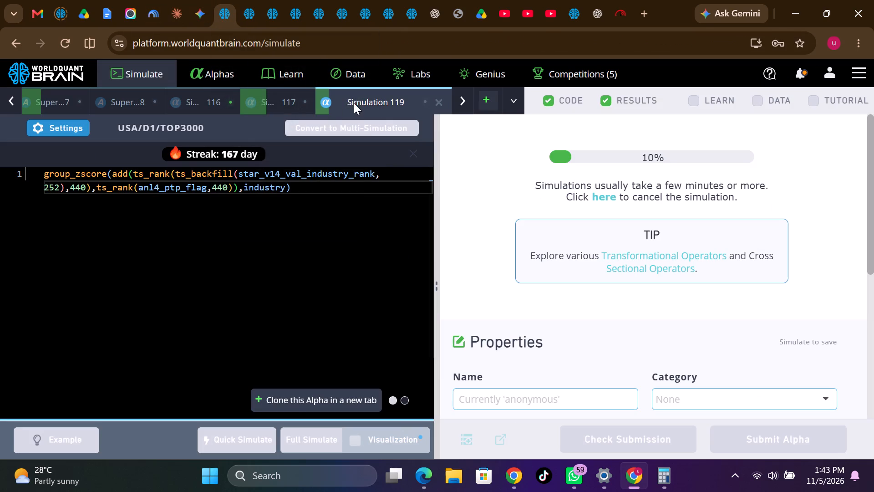
right_click(356, 101)
click(391, 129)
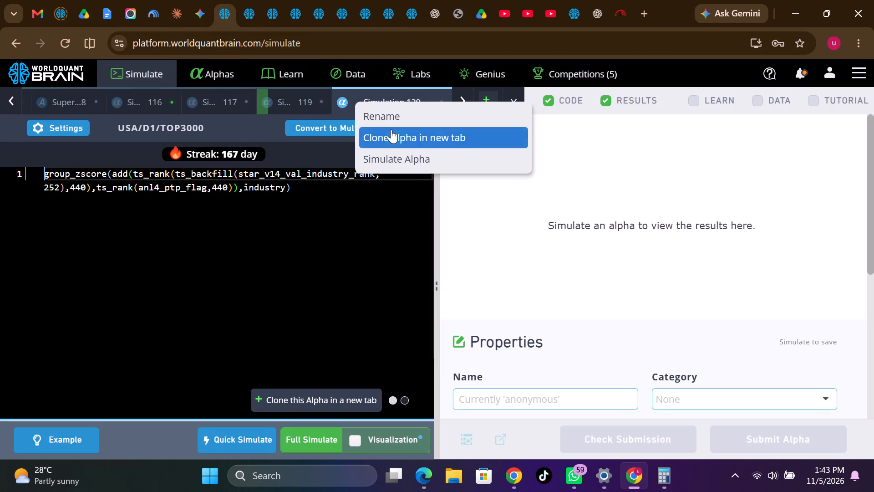
double_click(183, 189)
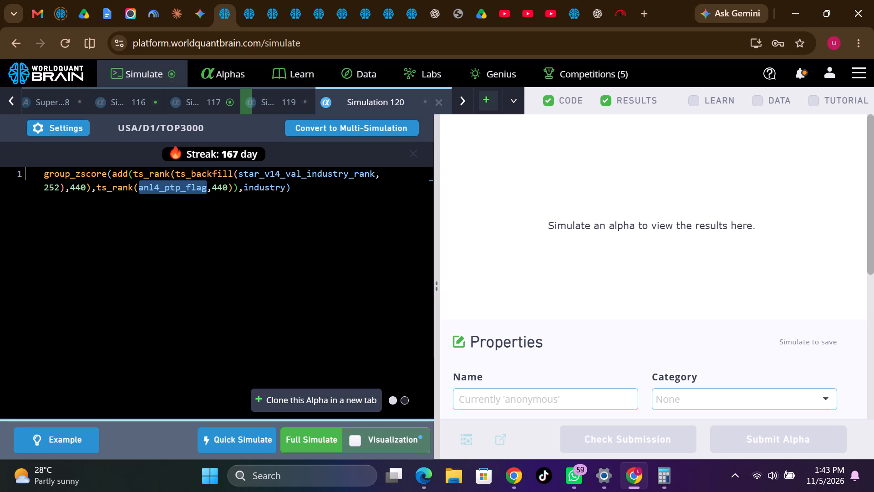
key(ctrl+v)
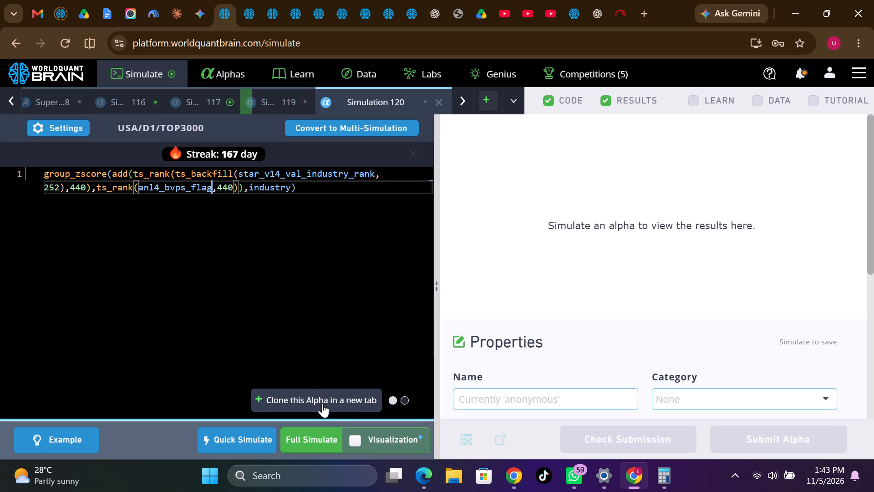
click(326, 436)
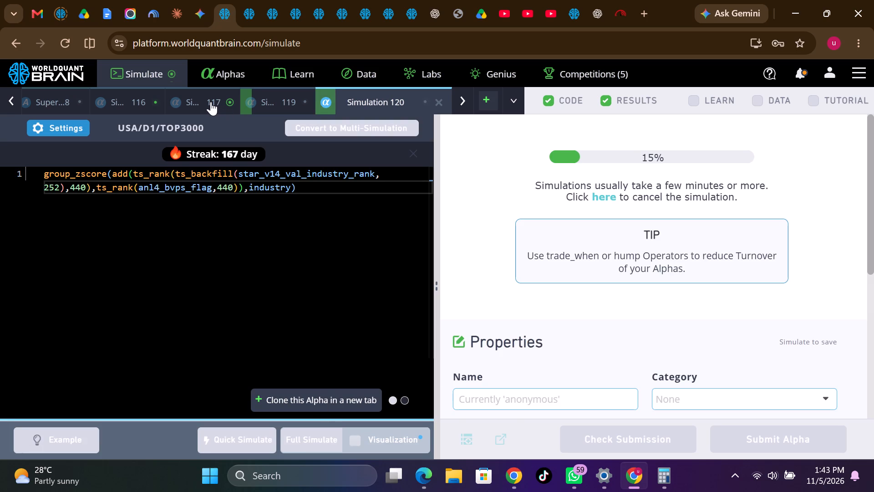
Check Simulation 117's results with the test period shown, and close that simulation.
click(211, 102)
scroll(639, 312, down, 3)
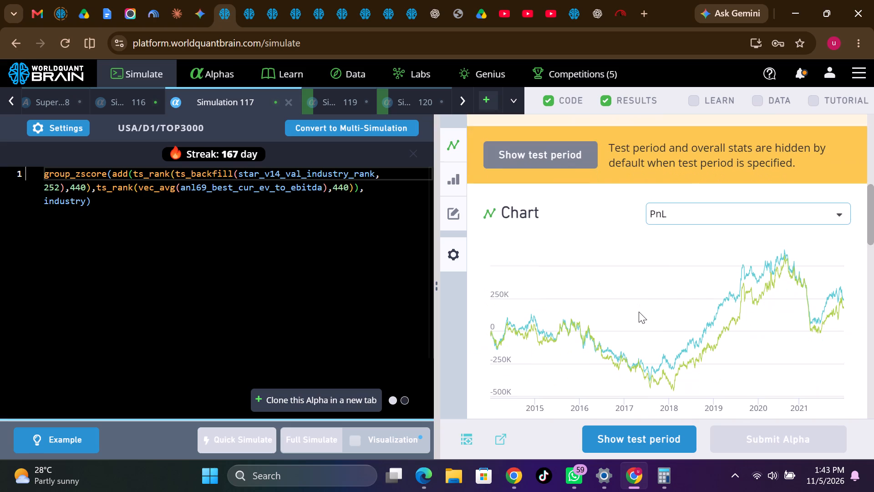
scroll(639, 312, down, 2)
click(628, 442)
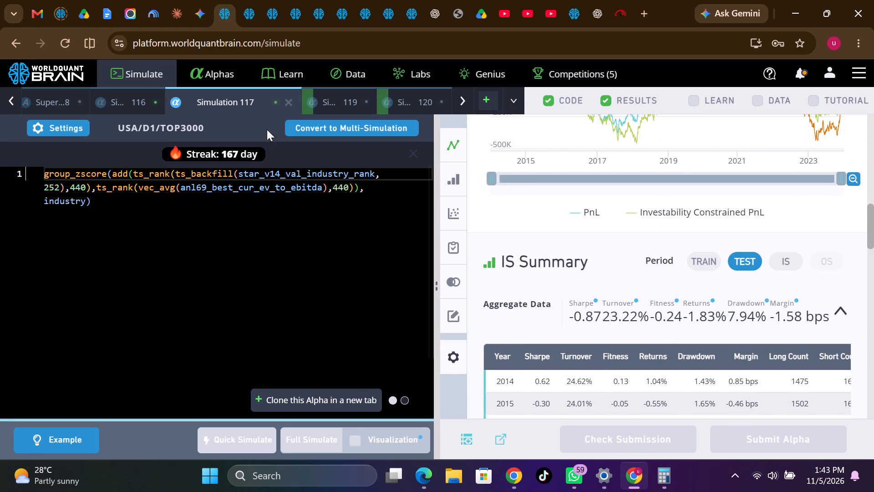
click(289, 98)
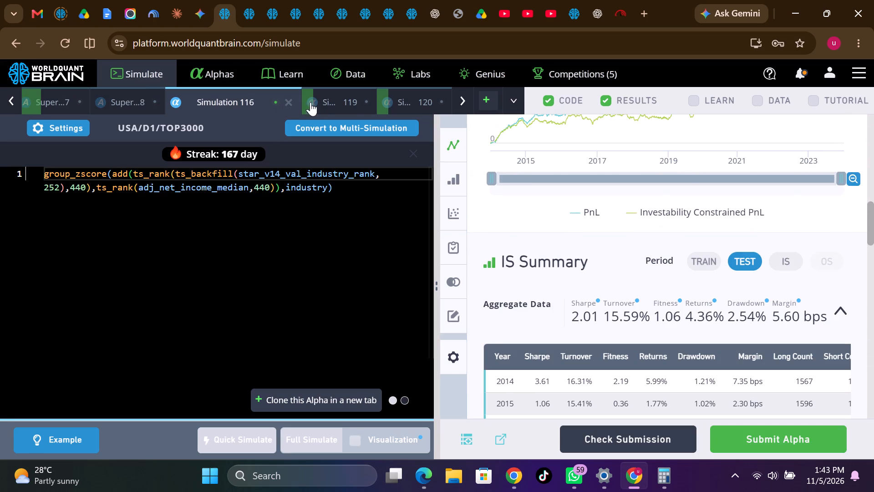
Run a full simulation of a Simulation 120 clone with anl4_bvps_flag replaced by est_eps, copied from the Analyst Estimate dataset.
right_click(405, 98)
click(444, 132)
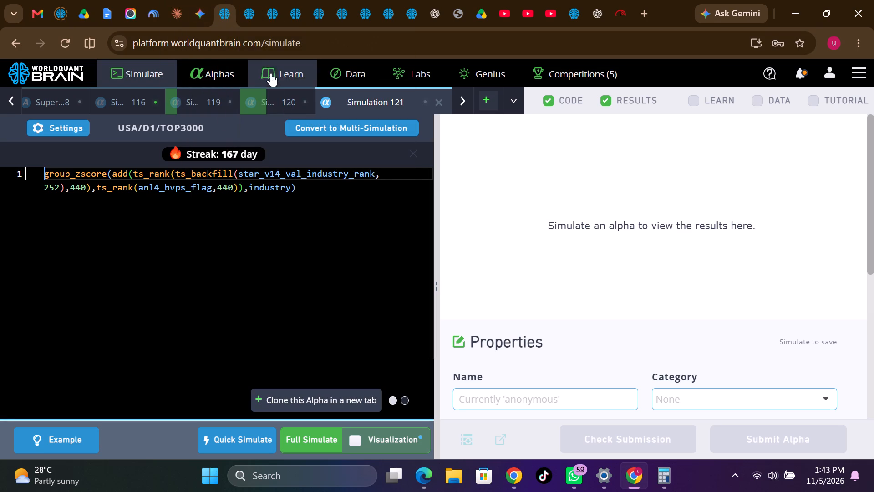
click(252, 11)
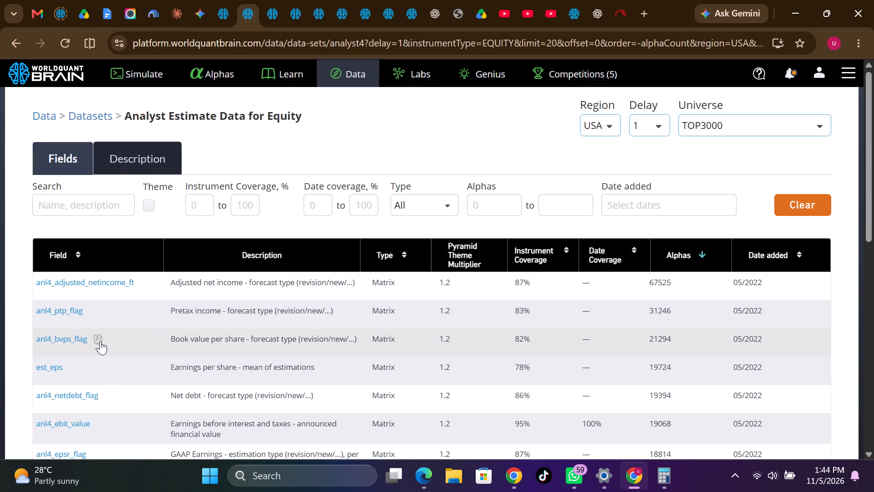
click(73, 369)
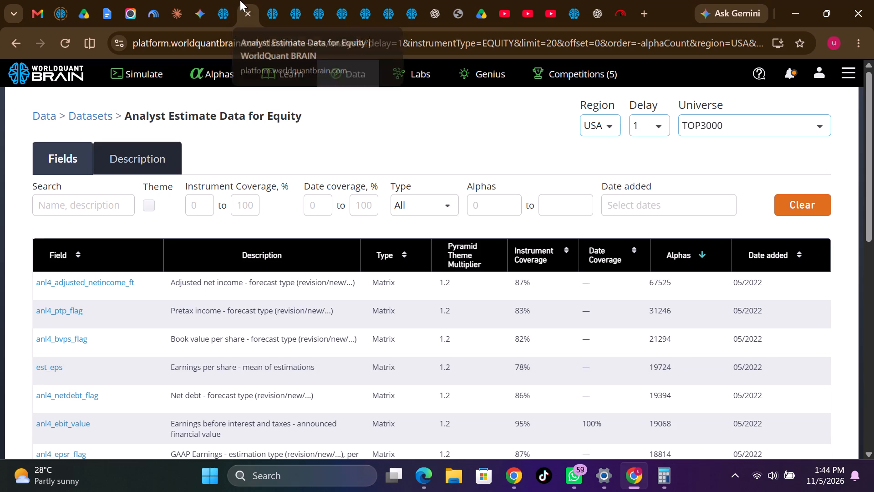
click(223, 12)
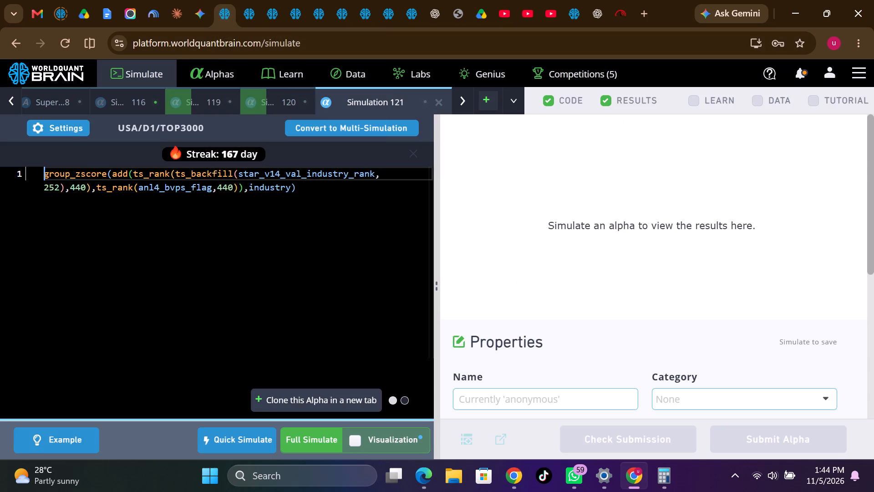
double_click(197, 192)
key(ctrl+v)
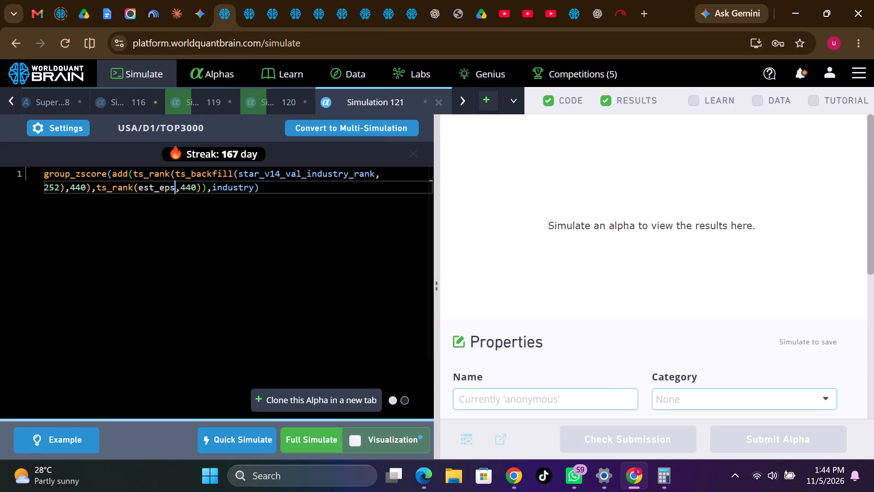
click(315, 437)
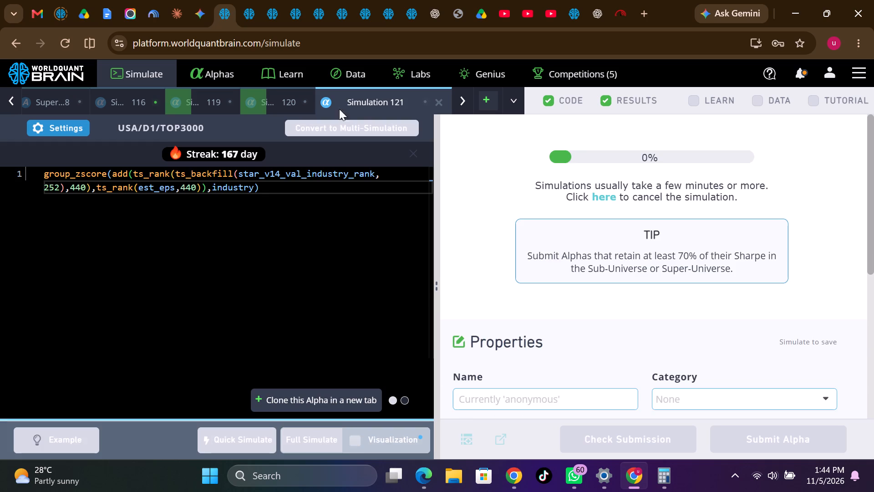
Clone the Simulation 121 alpha in a new tab.
right_click(344, 98)
click(383, 129)
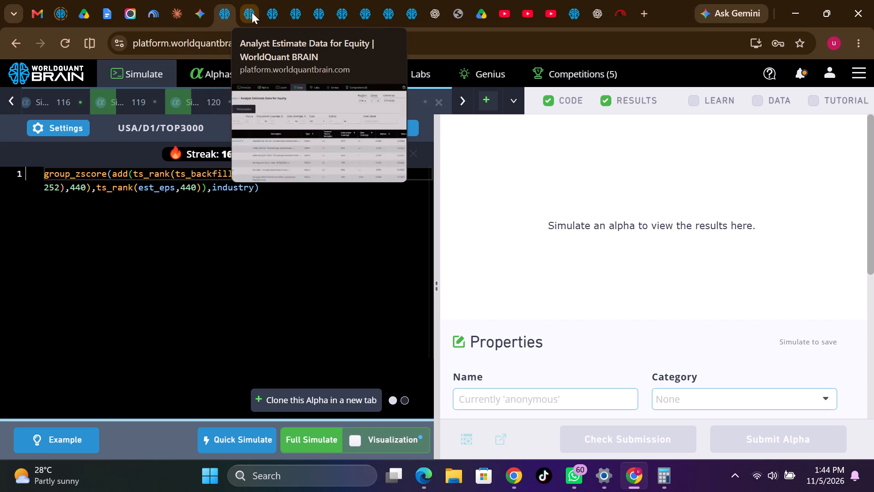
Reopen the Analyst Estimate Data for Equity dataset through a data search for est_eps, and sort its fields by alpha count, descending.
click(252, 12)
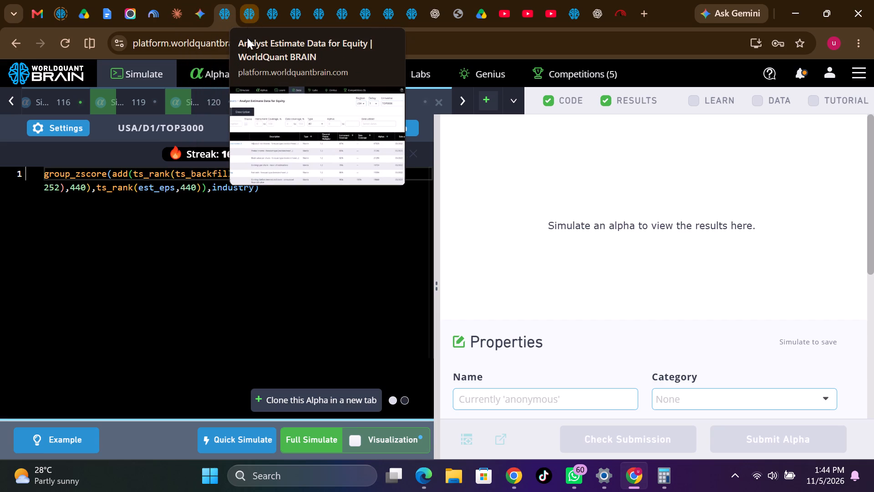
click(248, 14)
click(257, 294)
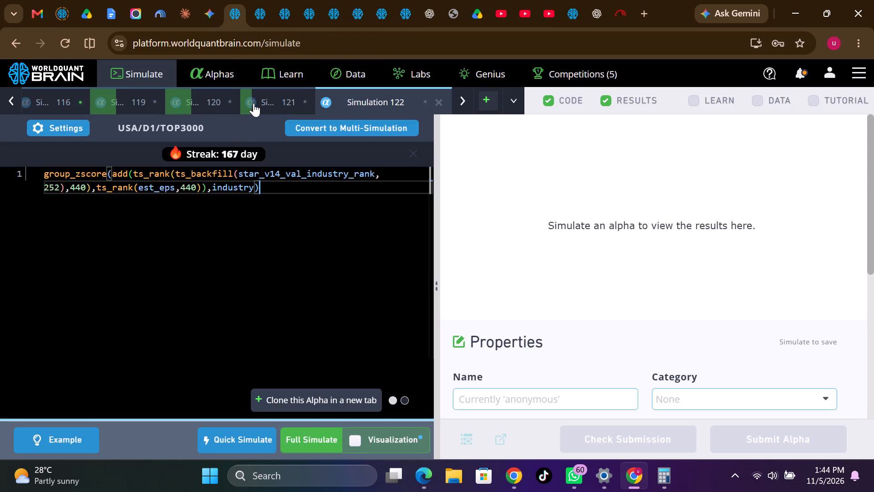
click(259, 17)
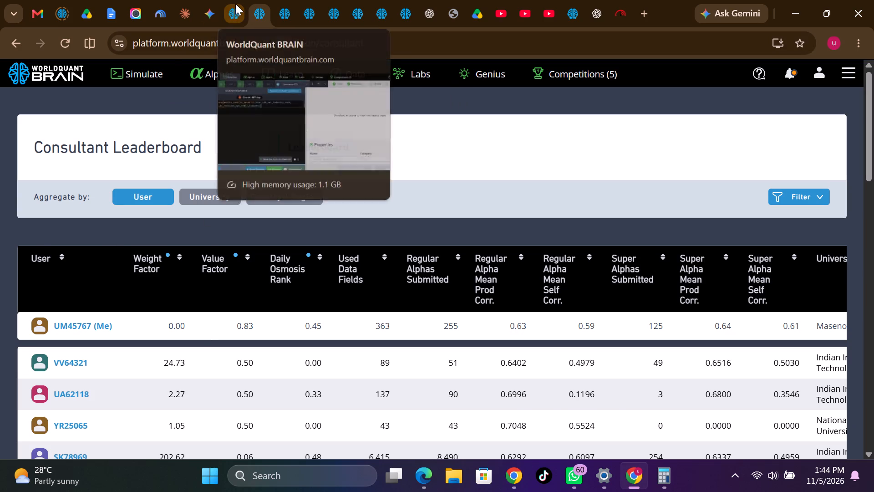
click(235, 4)
click(287, 13)
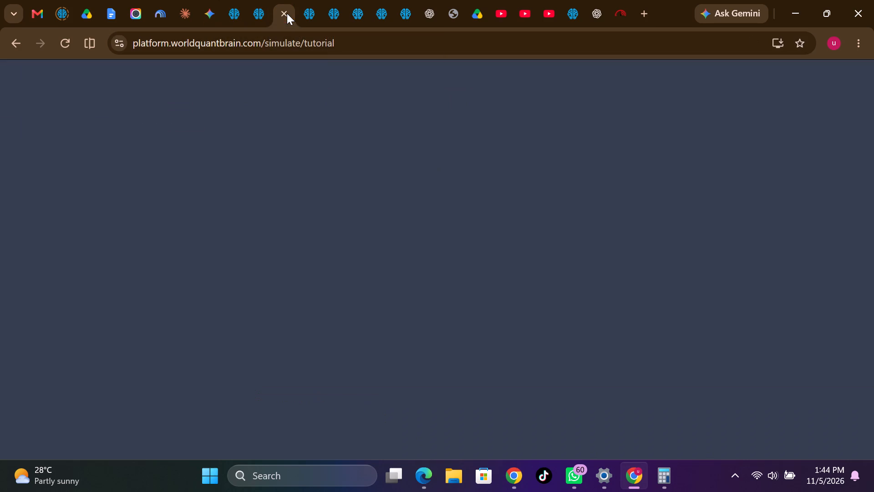
click(262, 13)
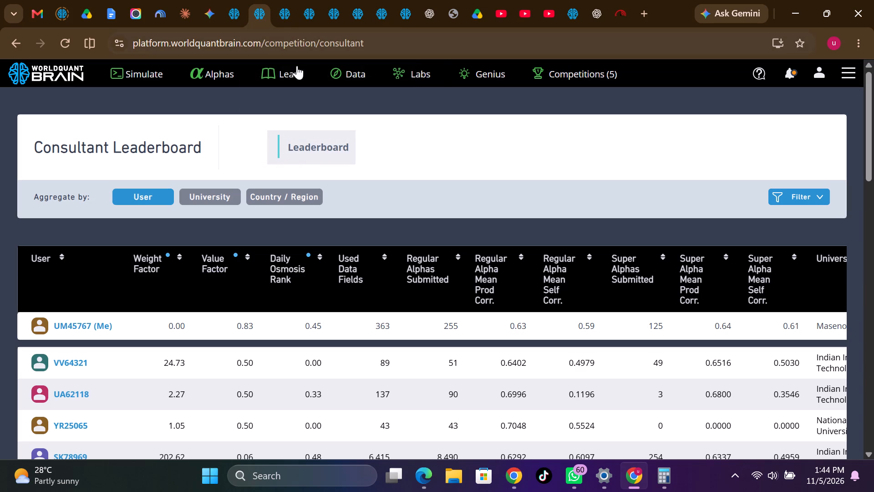
click(366, 69)
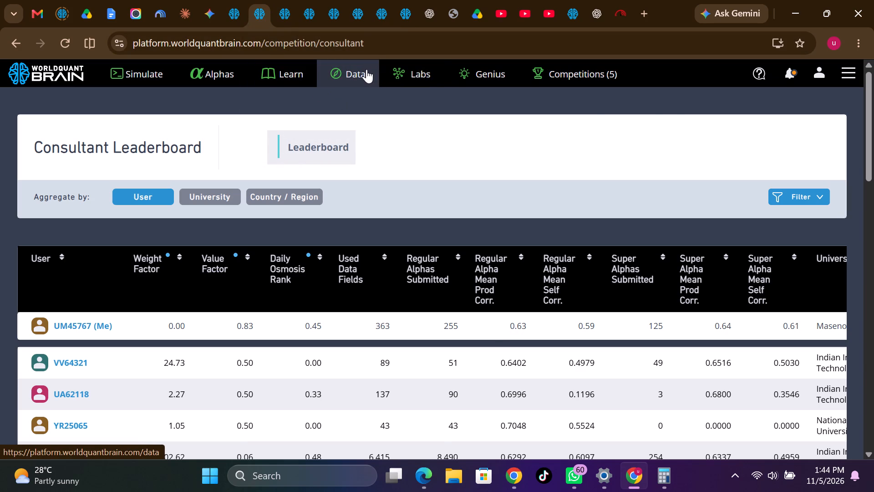
click(361, 280)
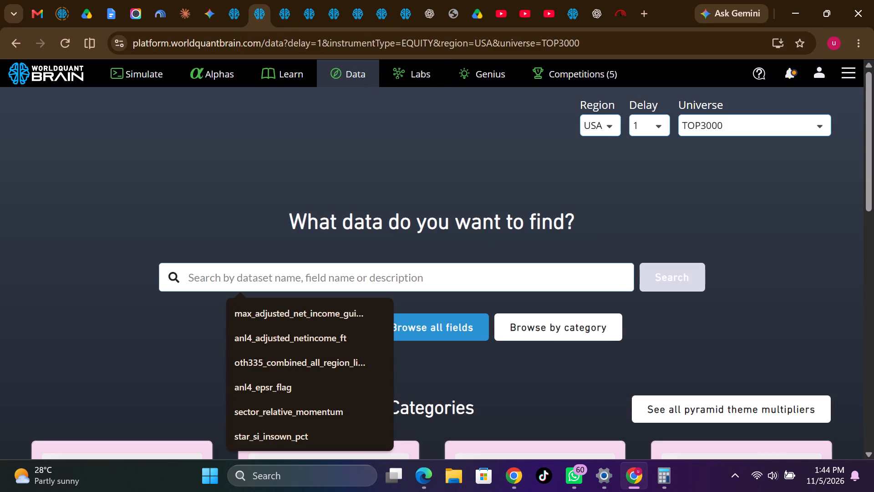
key(ctrl+v)
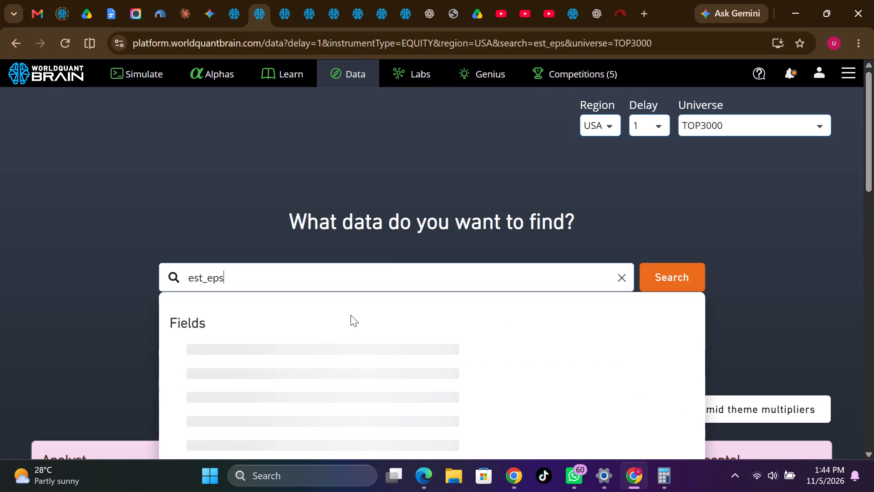
scroll(319, 309, down, 5)
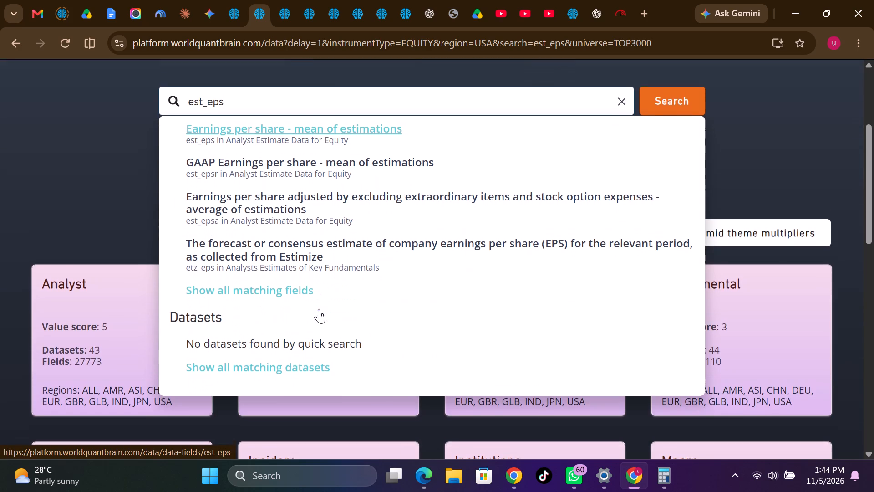
click(300, 277)
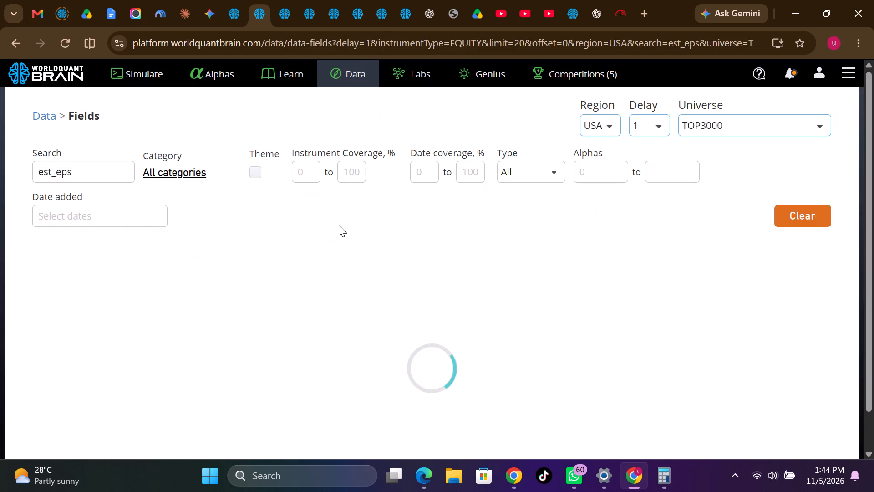
click(127, 309)
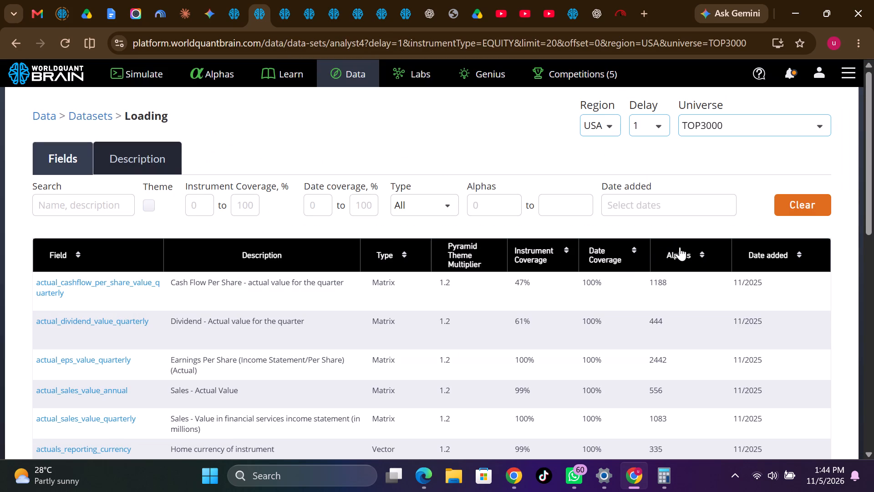
click(701, 256)
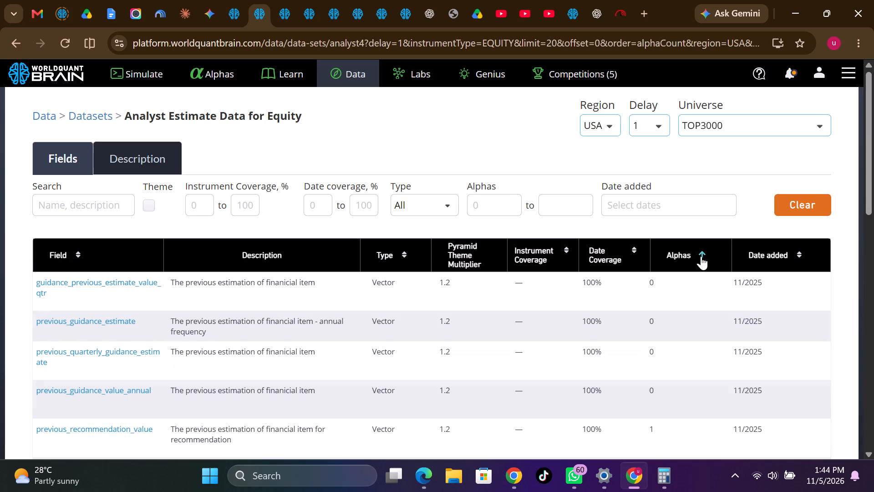
click(701, 256)
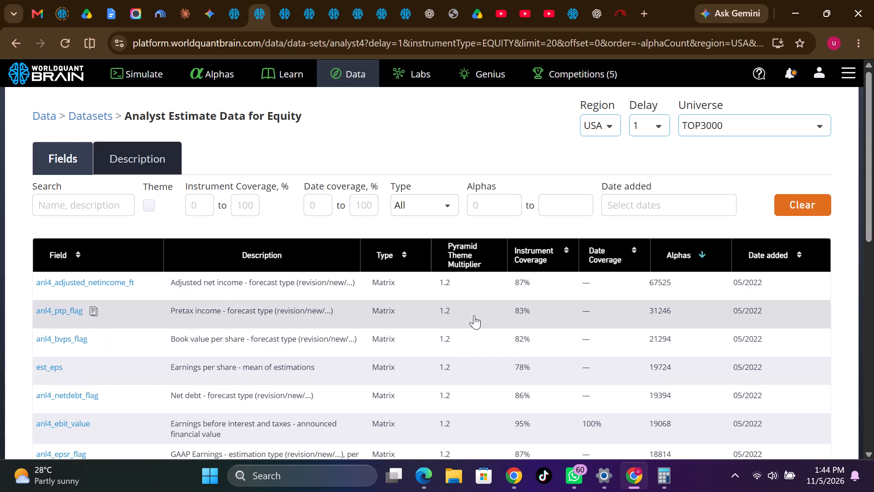
Copy anl4_netdebt_flag from the dataset, replace est_eps with it in the Simulation 121 clone, and run a full simulation.
scroll(147, 369, down, 1)
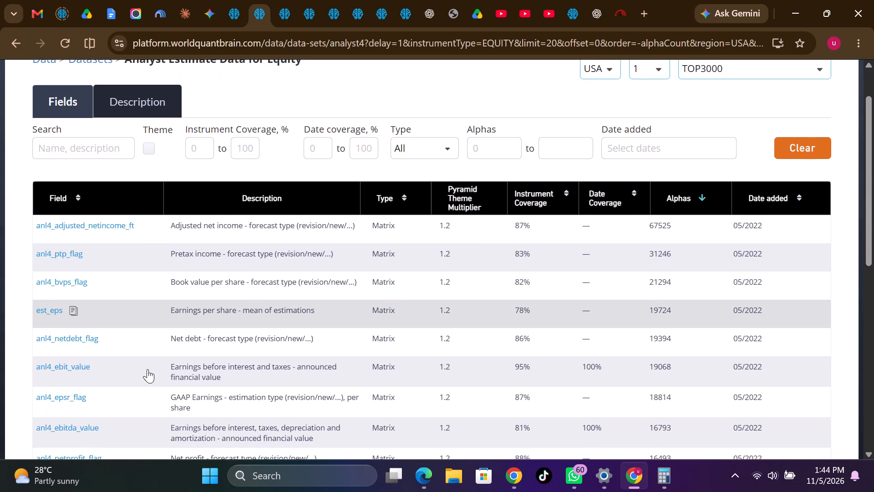
click(111, 337)
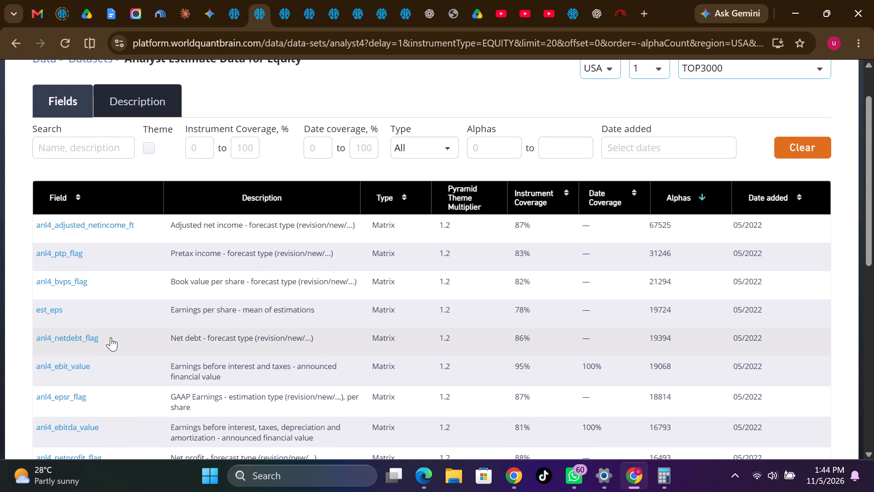
click(230, 12)
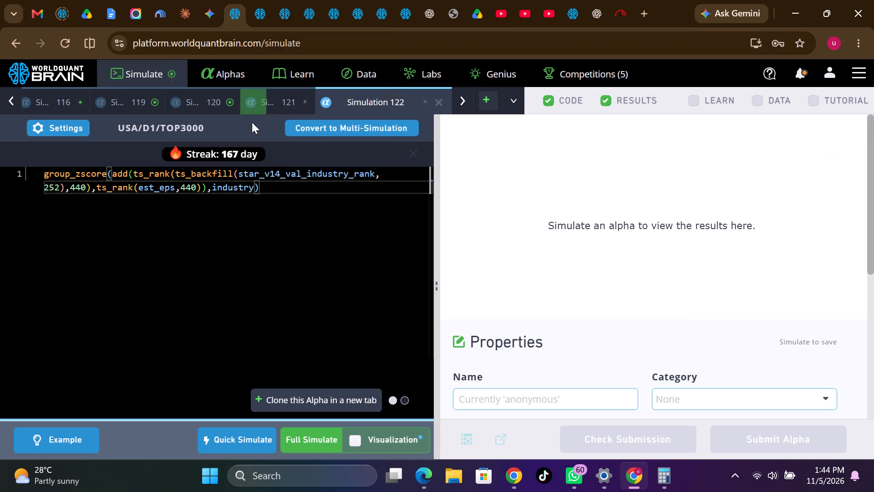
double_click(163, 187)
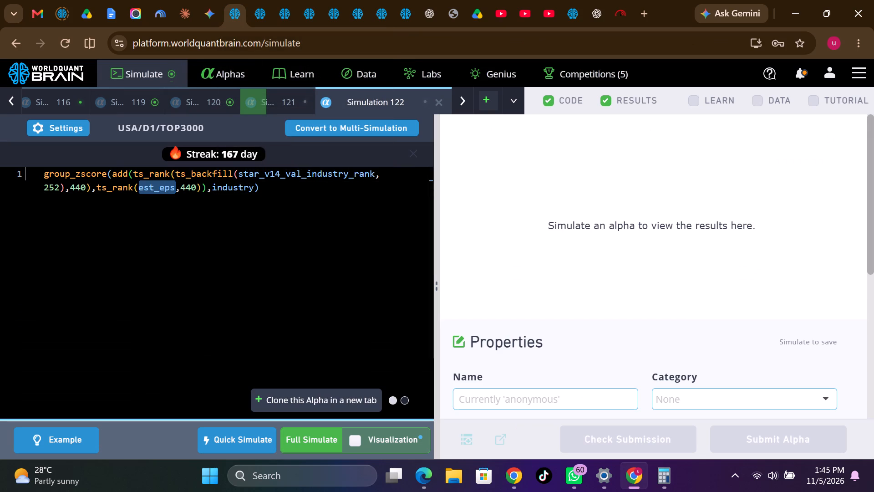
key(ctrl+v)
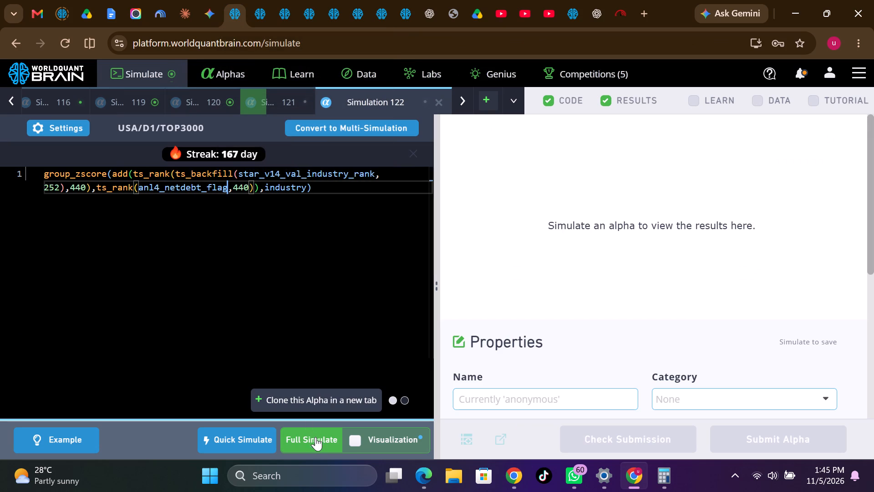
click(315, 439)
Run a full simulation of Super Simulation 8.
scroll(145, 100, right, 1)
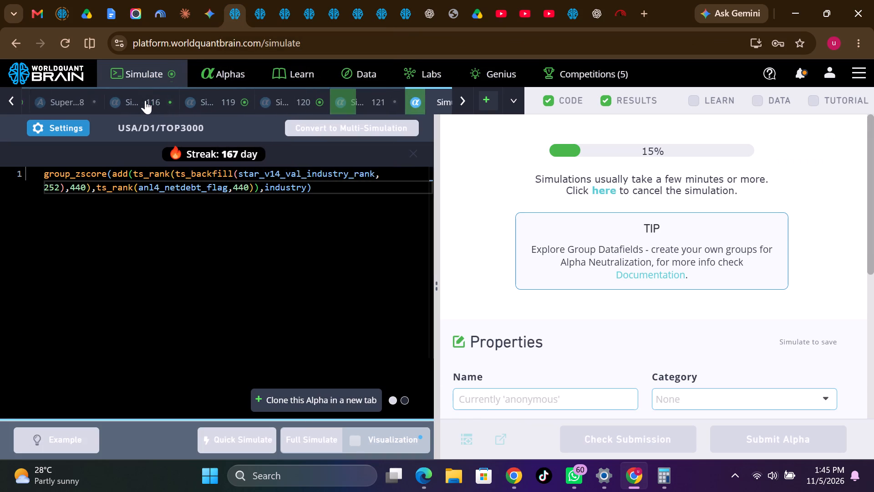
scroll(145, 100, right, 3)
click(145, 100)
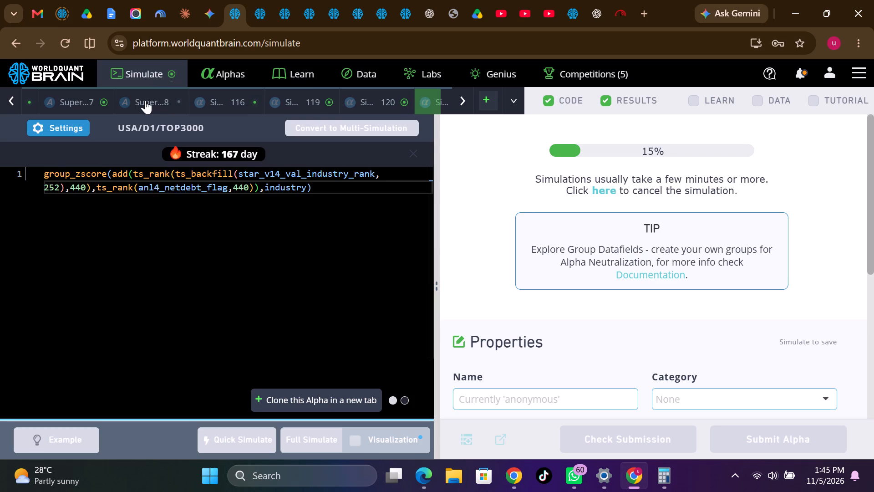
click(313, 436)
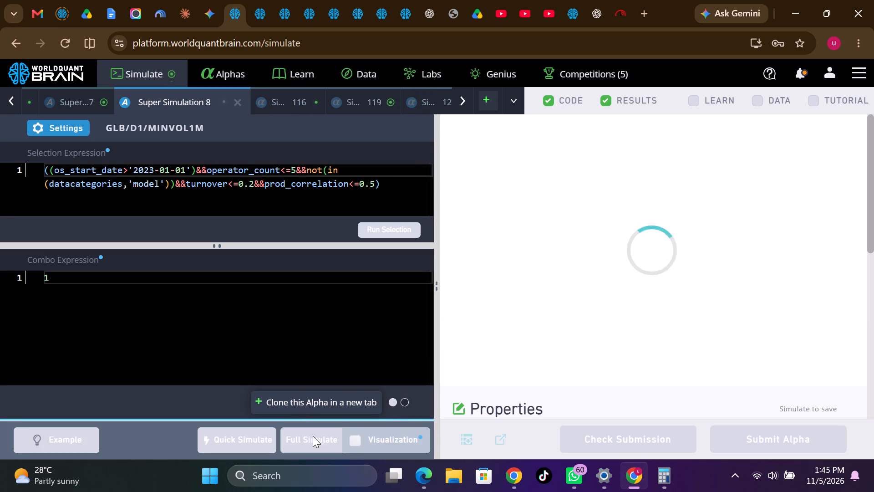
Review Super Simulation 7's test-period and IS summaries, run its Prod Correlation check, and close that simulation.
click(89, 96)
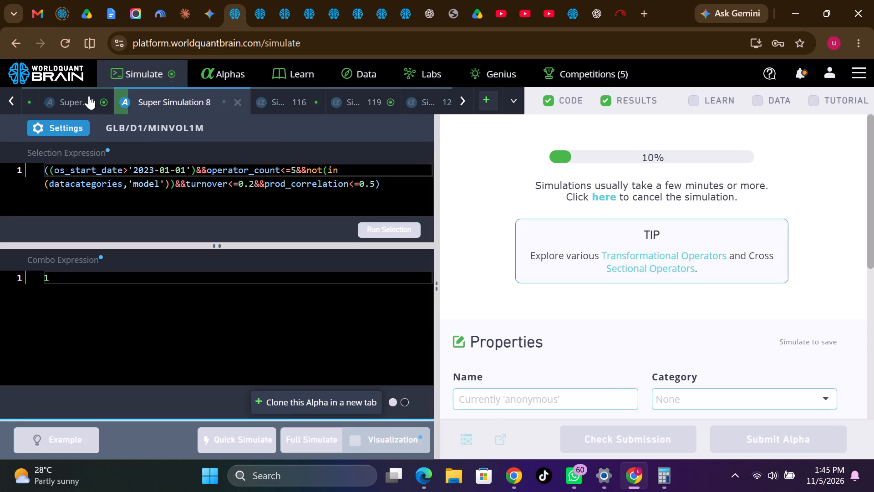
scroll(601, 342, down, 5)
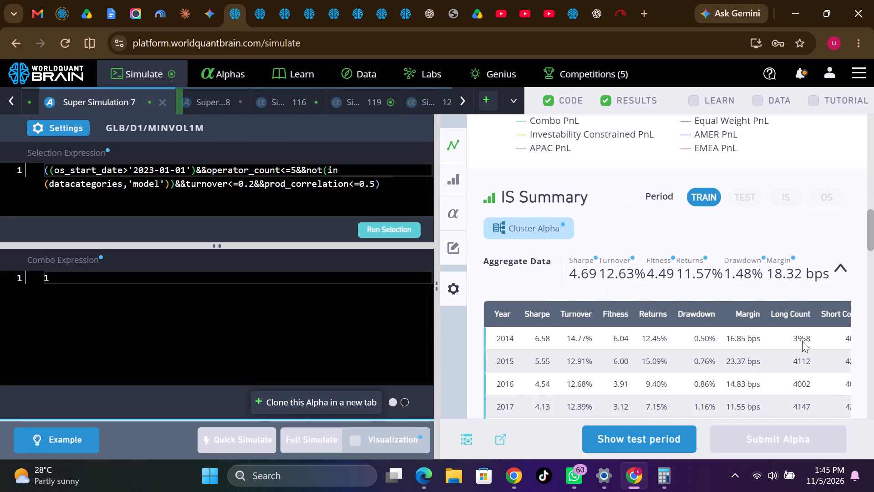
click(663, 434)
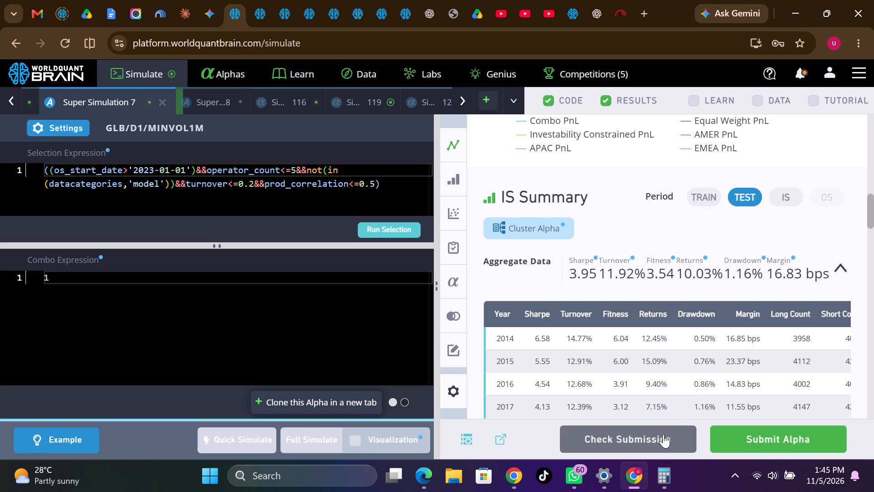
click(785, 193)
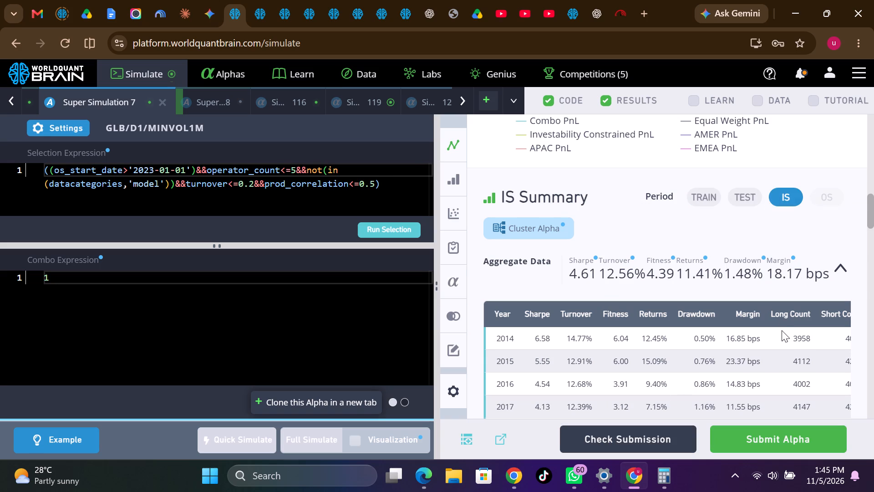
scroll(782, 330, down, 6)
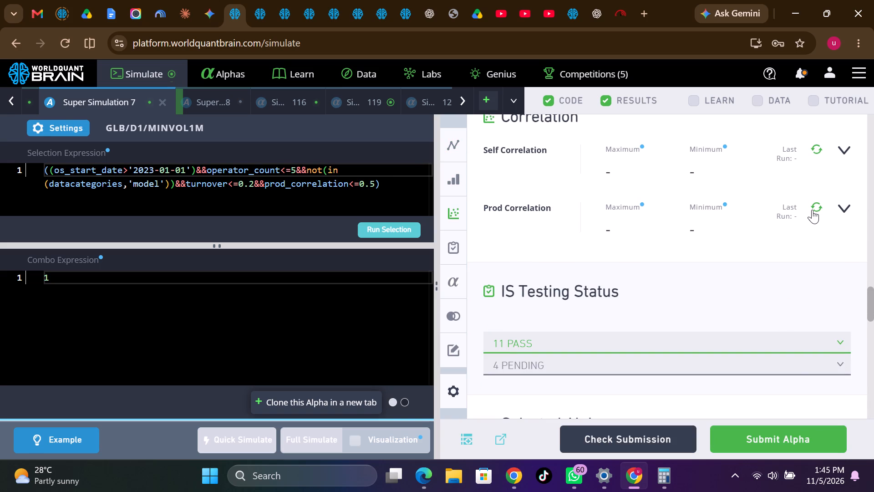
click(812, 210)
click(163, 100)
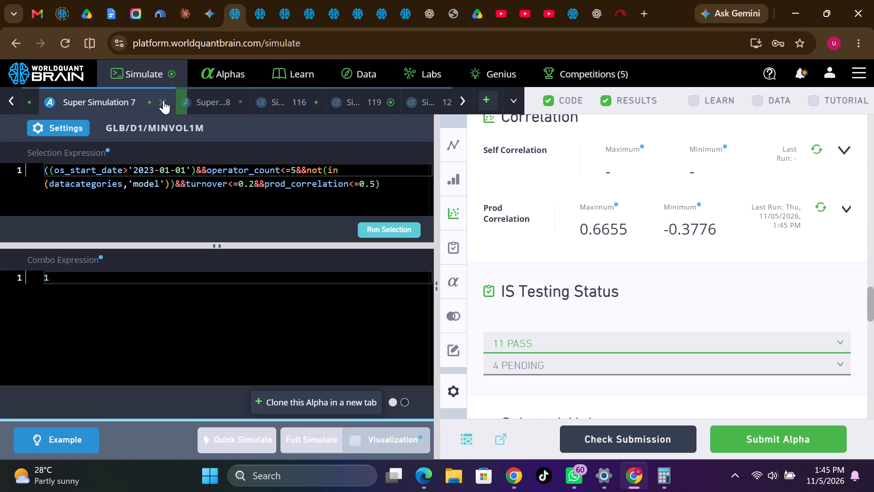
Clone Super Simulation 8 in a new tab and move the clone directly after Super Simulation 8, ahead of Simulation 116.
right_click(210, 97)
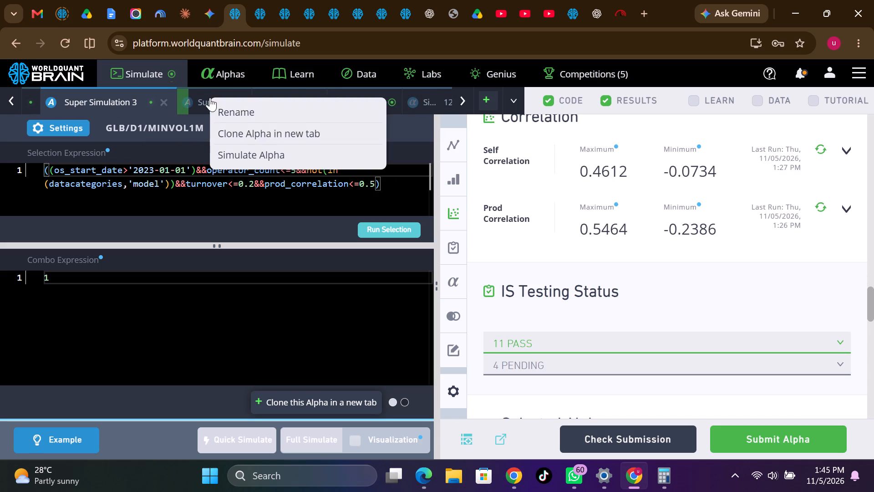
click(247, 133)
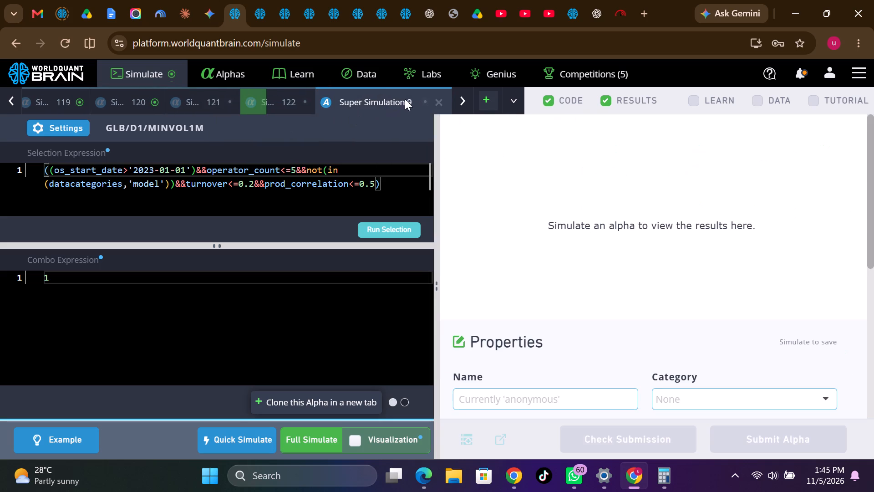
drag(405, 99, 77, 89)
scroll(77, 89, right, 1)
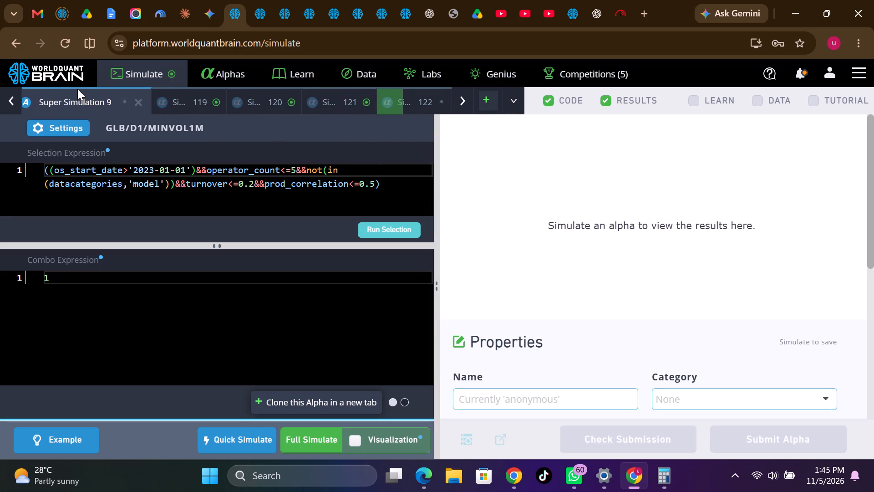
scroll(77, 89, right, 2)
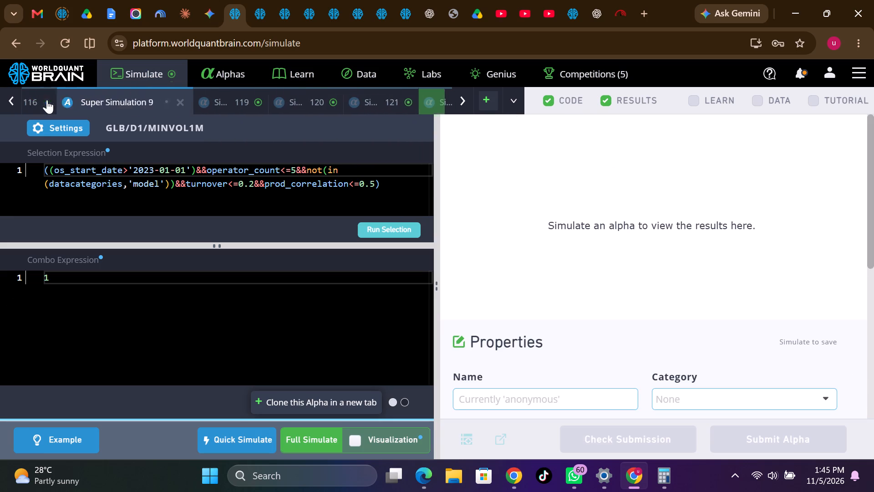
scroll(47, 100, right, 3)
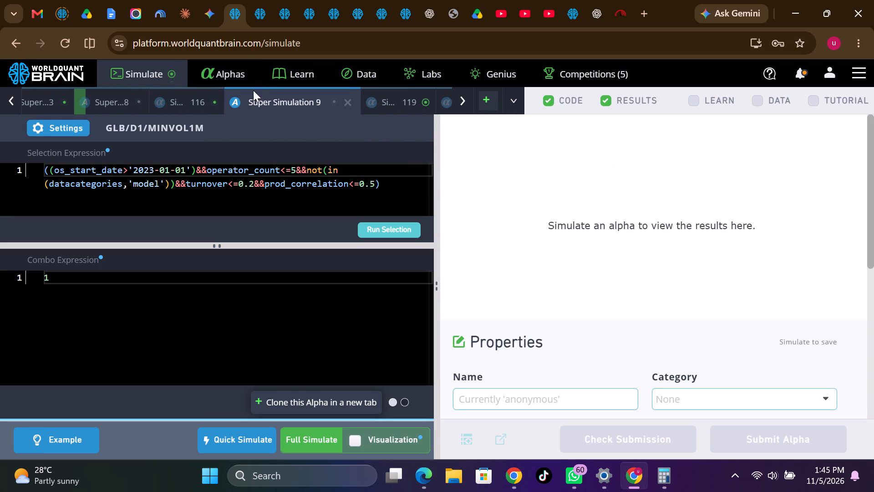
drag(274, 103, 202, 99)
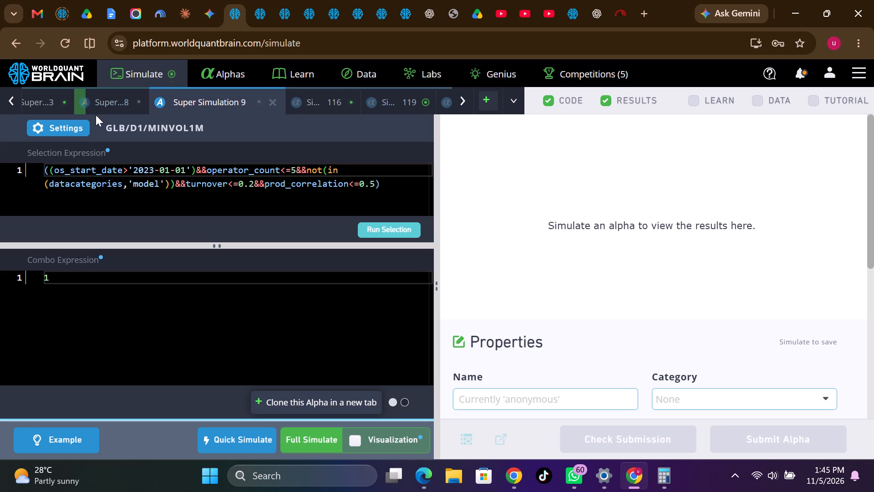
Set Super Simulation 9's neutralization to Fast Factors and apply the settings.
click(74, 125)
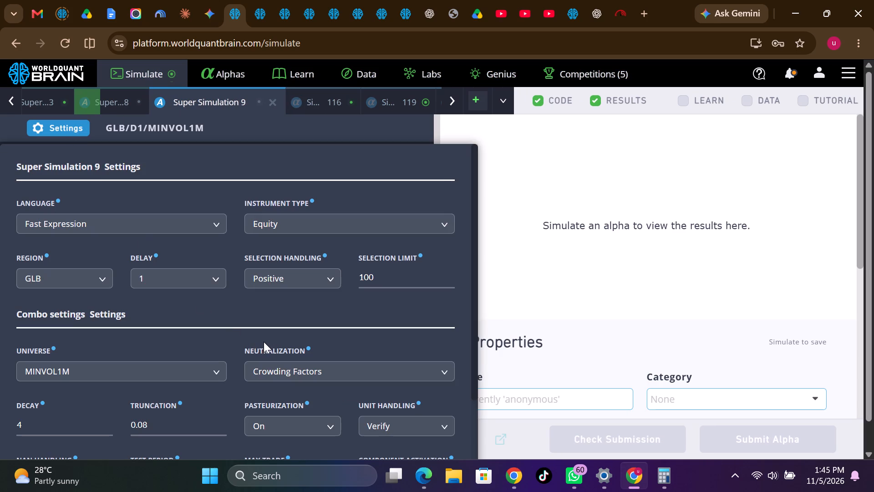
click(279, 368)
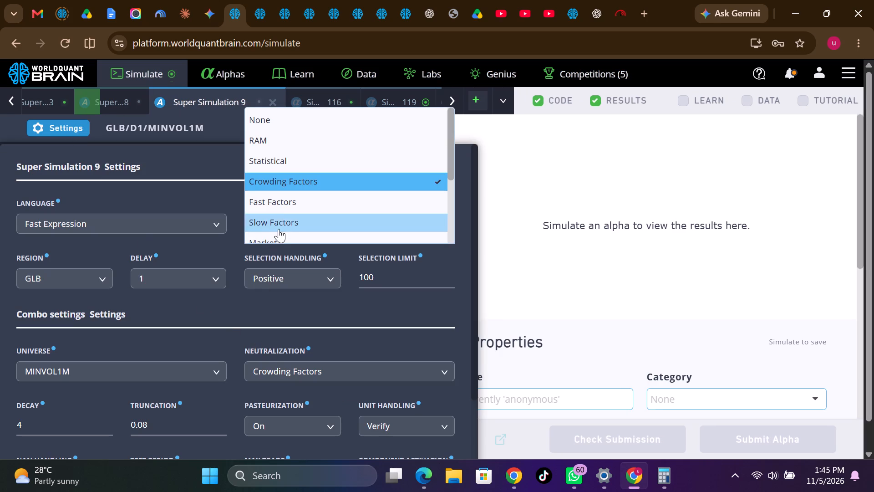
click(279, 201)
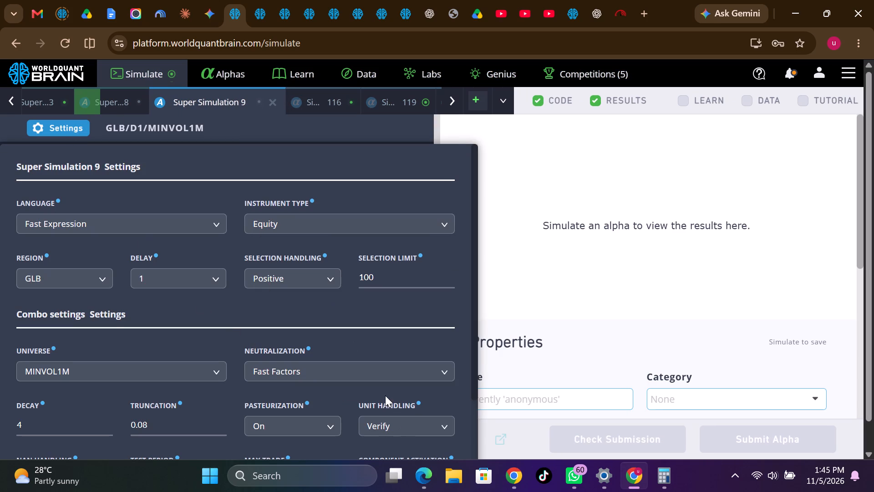
scroll(384, 395, down, 2)
click(386, 431)
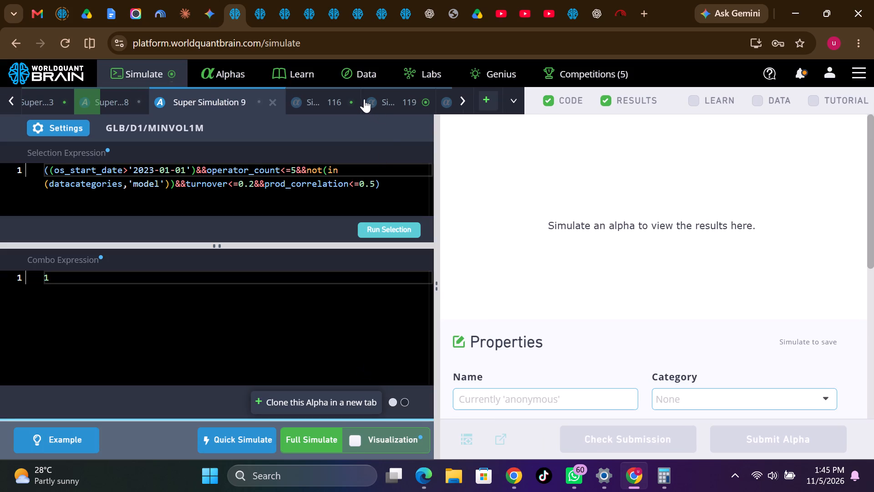
Review Simulation 121's test-period and IS summaries, run its Prod Correlation check, and examine its IS testing warnings.
scroll(364, 98, left, 4)
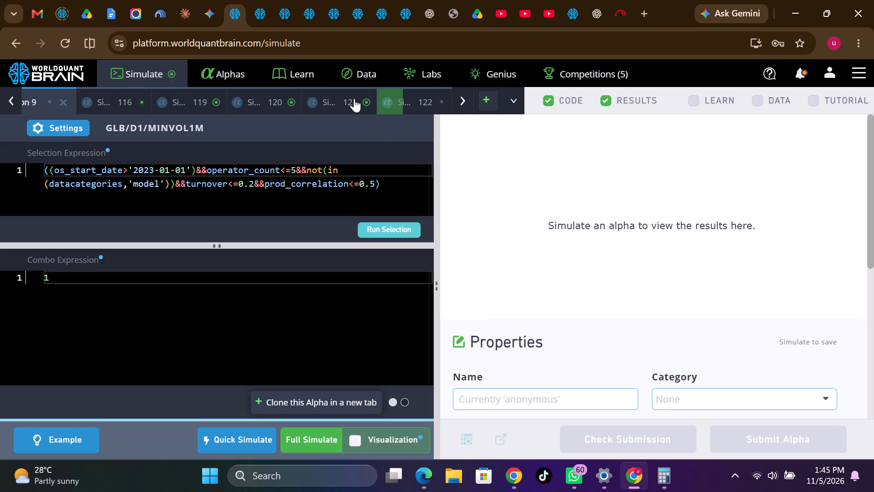
click(354, 98)
scroll(684, 369, down, 3)
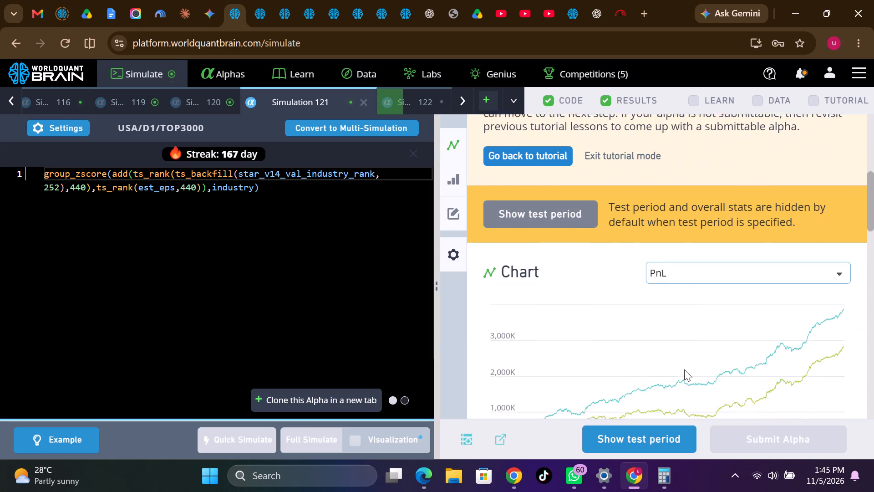
scroll(684, 369, down, 3)
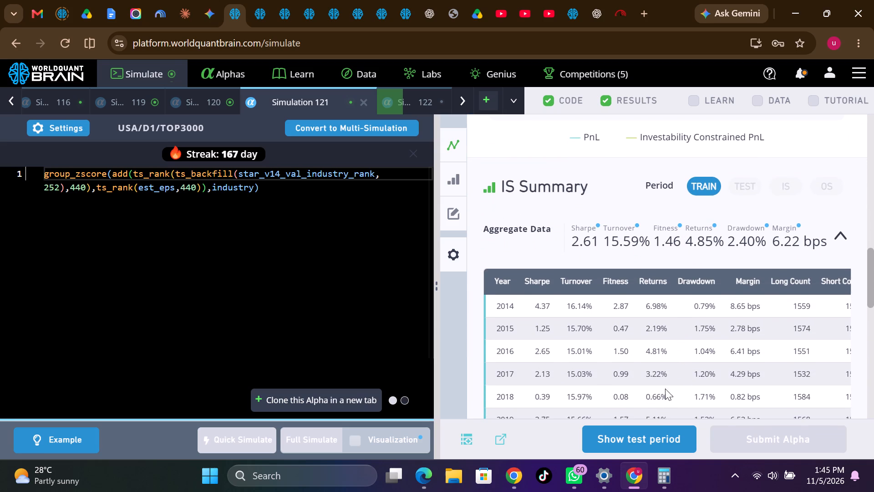
click(657, 439)
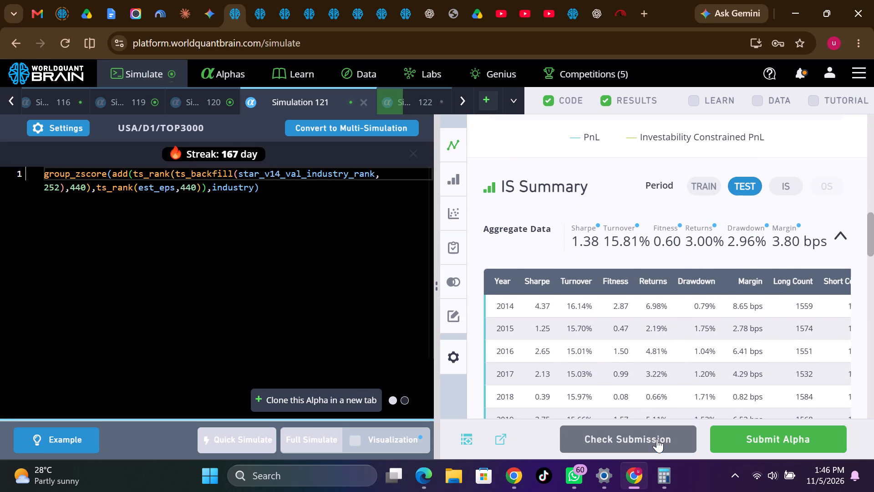
click(785, 186)
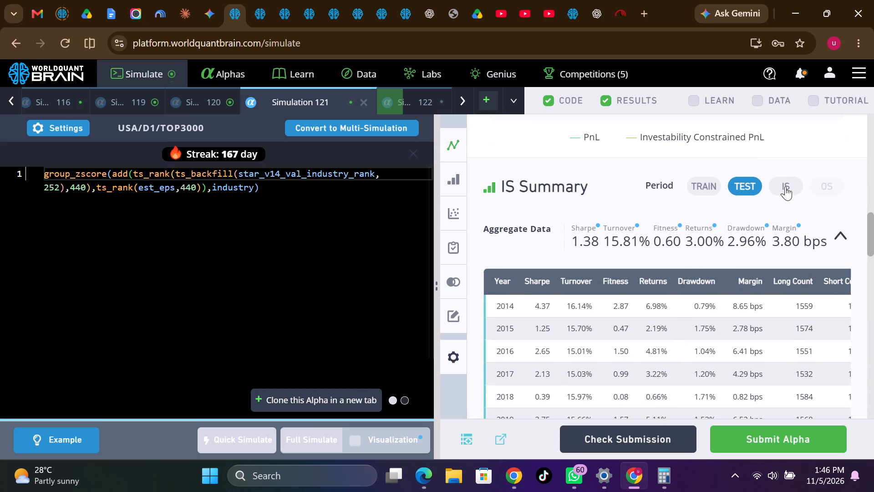
scroll(634, 305, down, 4)
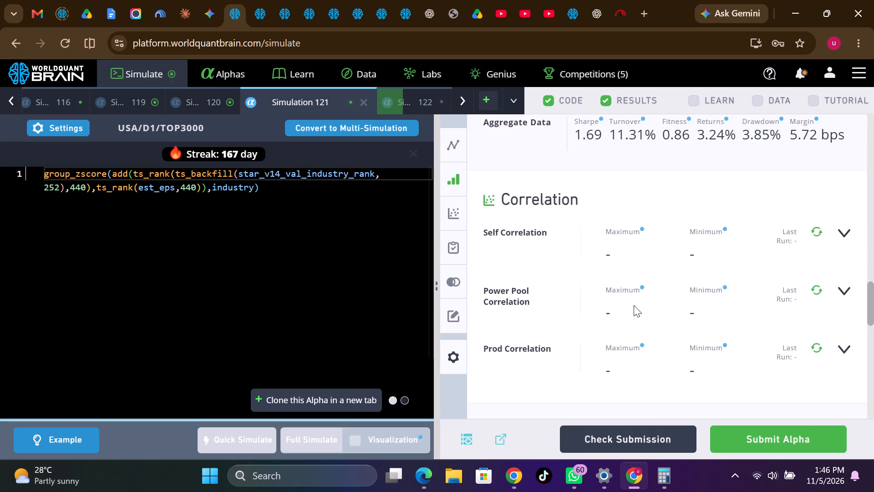
click(818, 236)
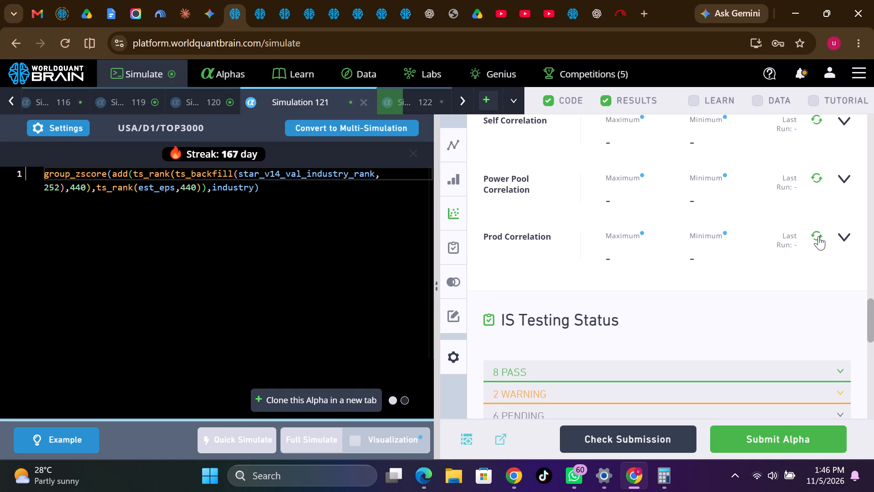
click(664, 387)
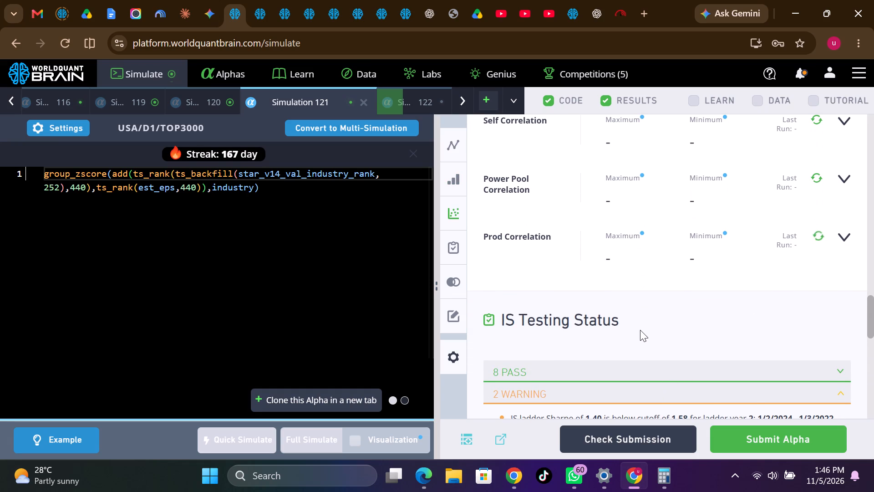
scroll(640, 330, down, 1)
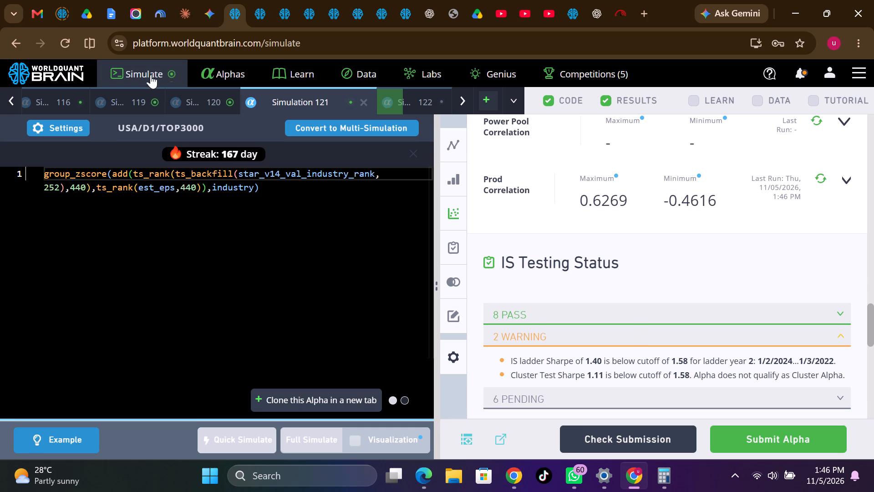
Reveal Simulation 120's test period, run its Prod Correlation check, review its IS summary, and close that simulation.
click(210, 96)
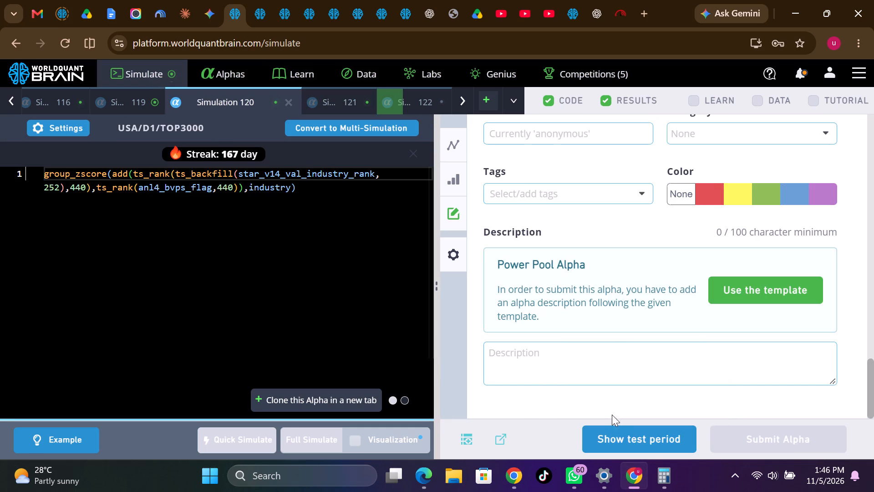
click(620, 438)
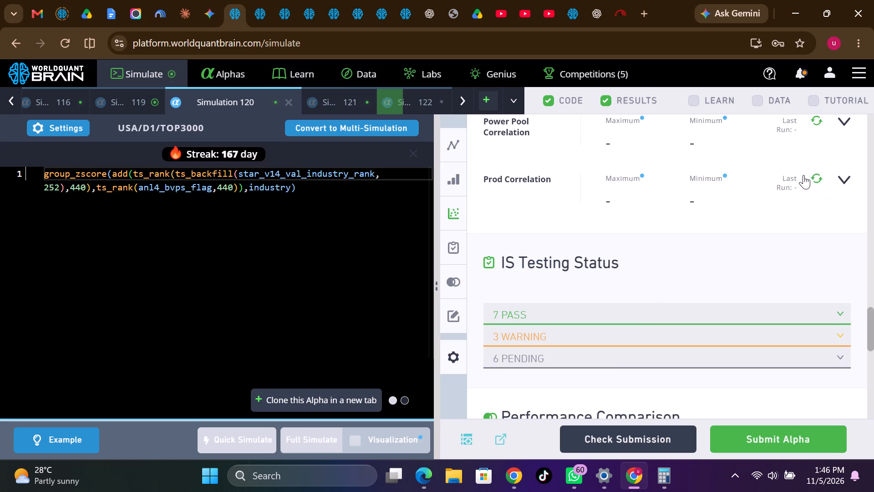
click(812, 176)
scroll(743, 230, up, 5)
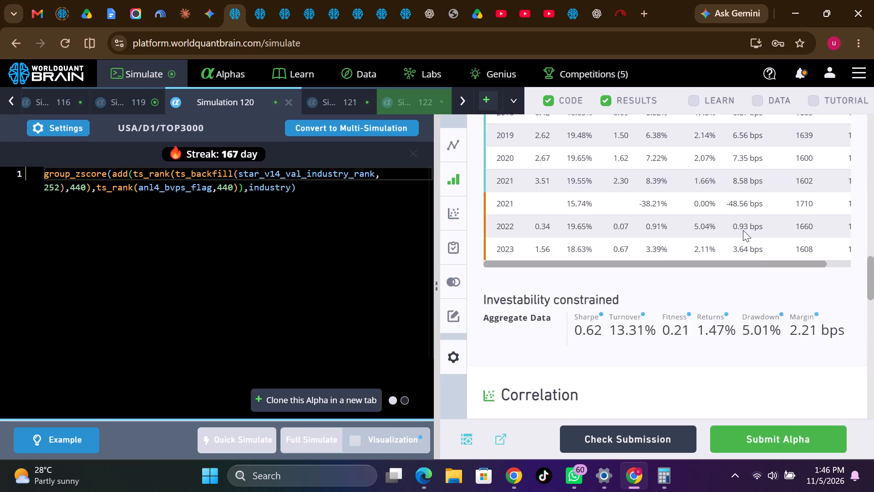
scroll(743, 230, up, 2)
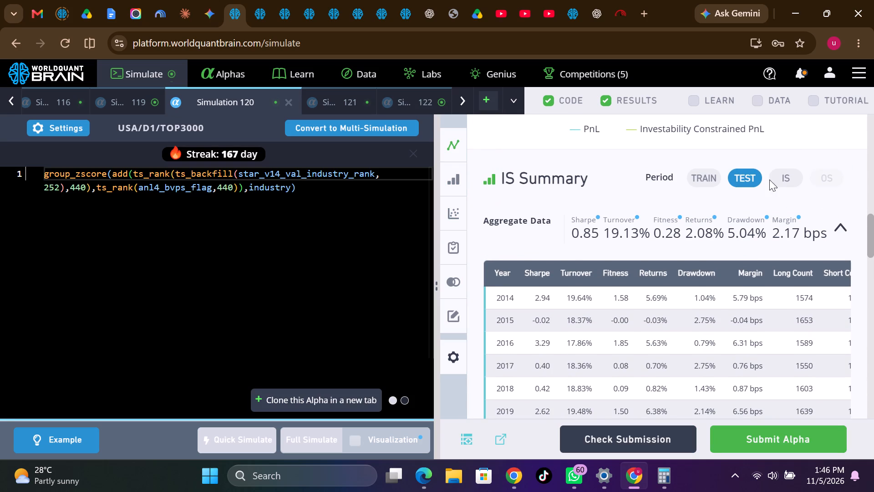
click(783, 175)
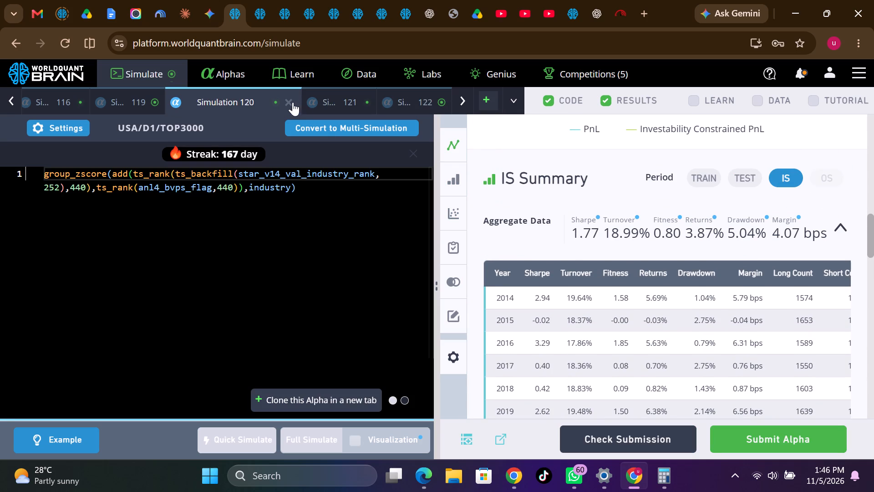
click(289, 100)
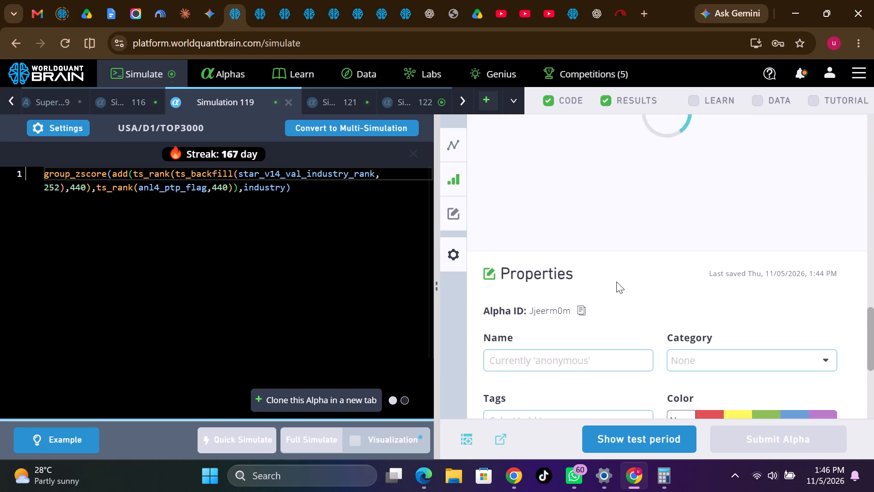
Reveal Simulation 119's test period, review its yearly results and IS summary, and close that simulation.
click(649, 436)
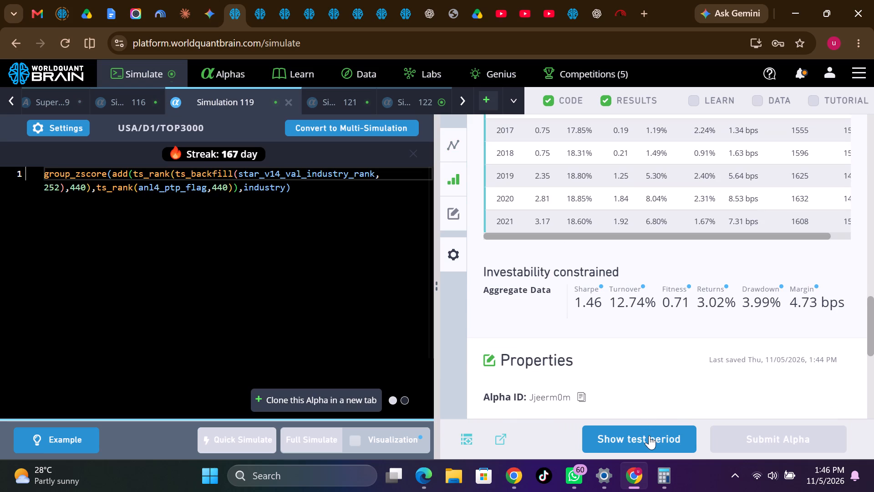
scroll(699, 261, down, 1)
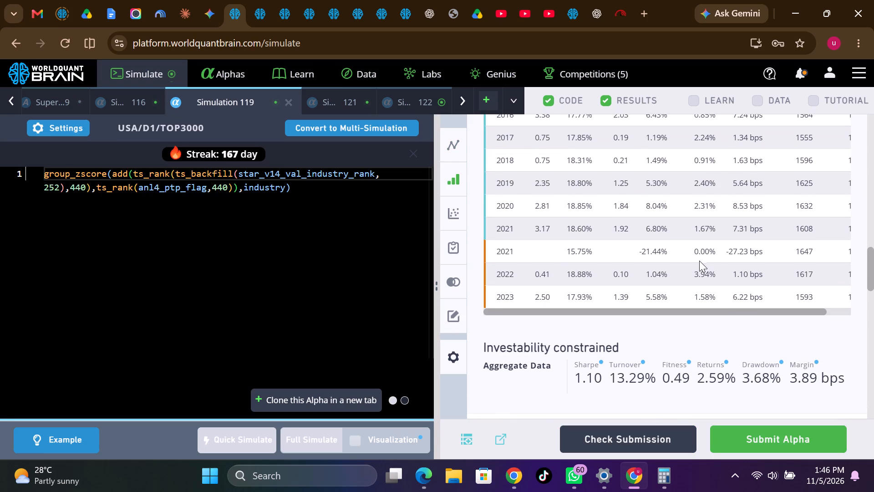
scroll(699, 261, down, 1)
scroll(699, 261, up, 1)
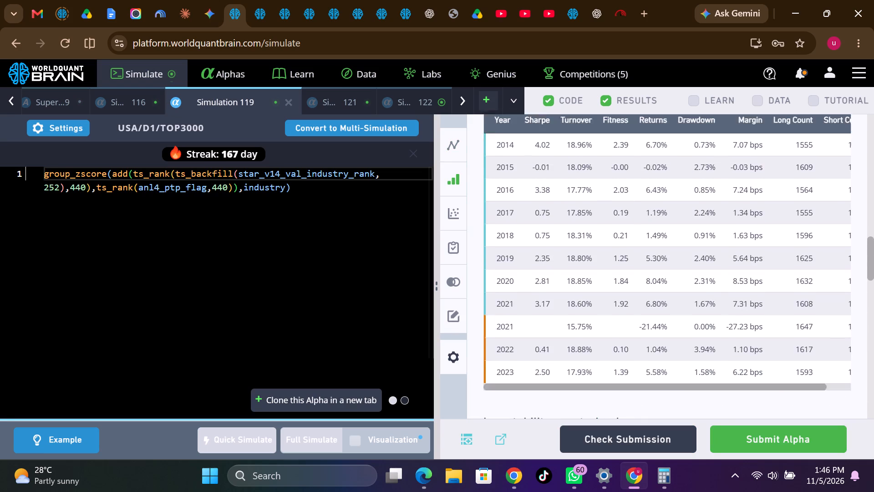
scroll(699, 261, up, 2)
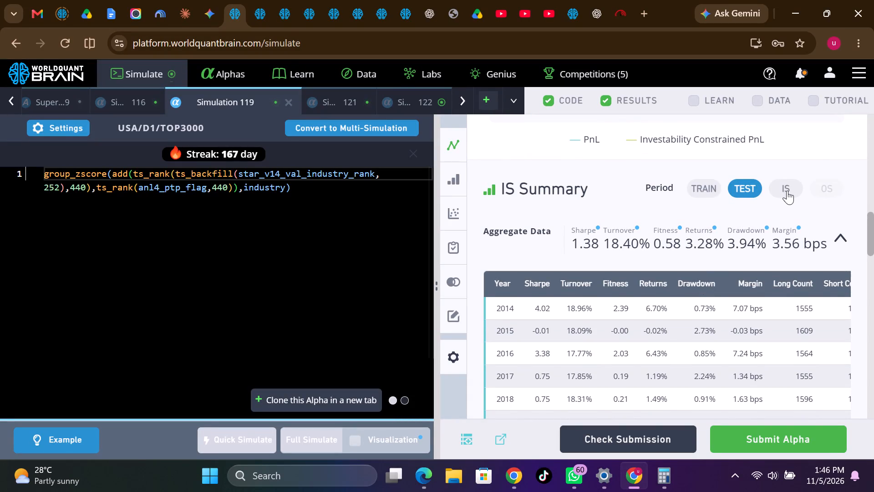
click(787, 190)
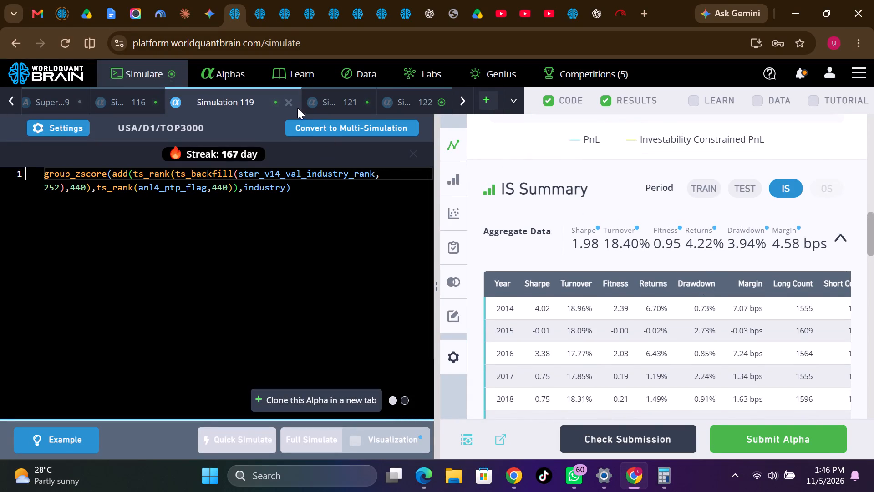
click(290, 101)
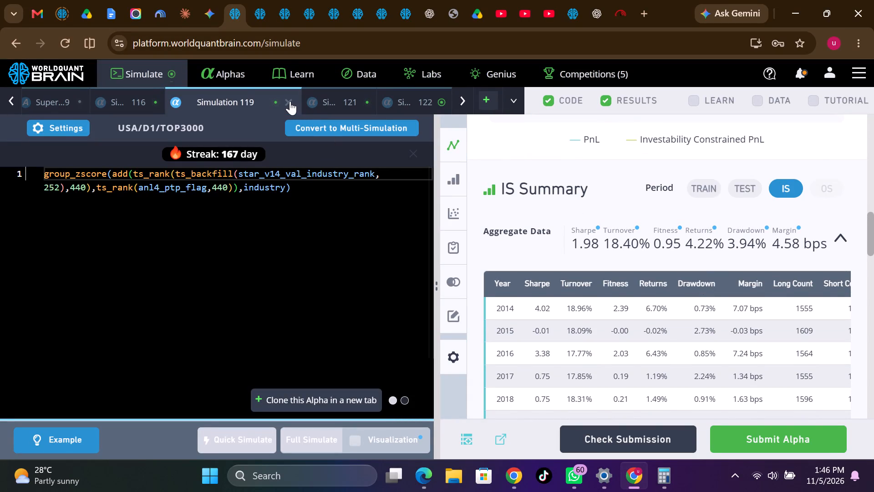
Reveal Simulation 122's test period and review its test-period and IS summaries.
click(419, 99)
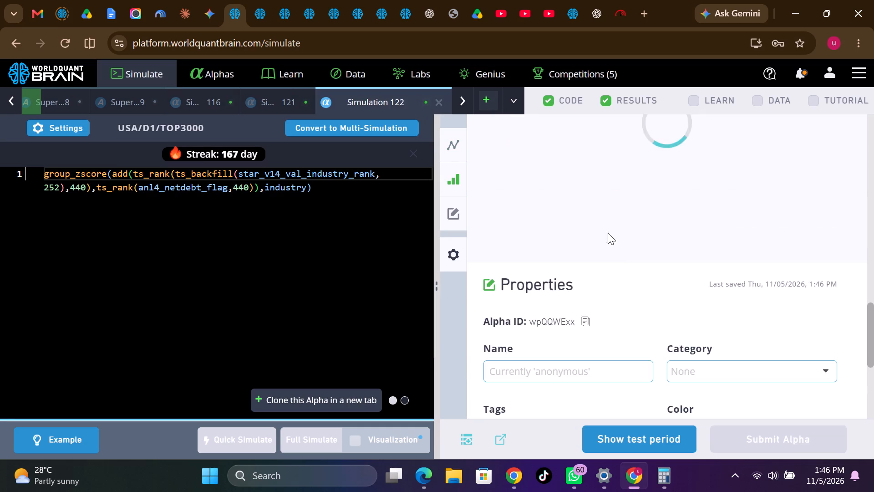
click(658, 441)
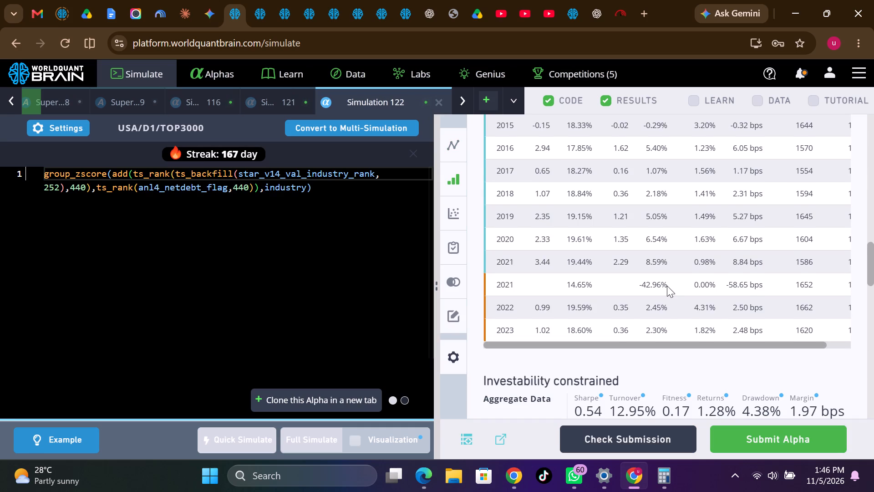
scroll(667, 286, right, 1)
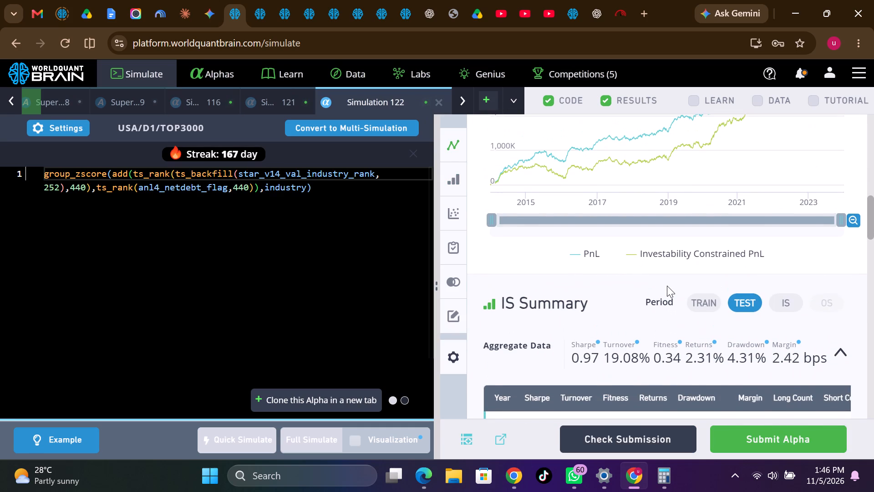
click(785, 302)
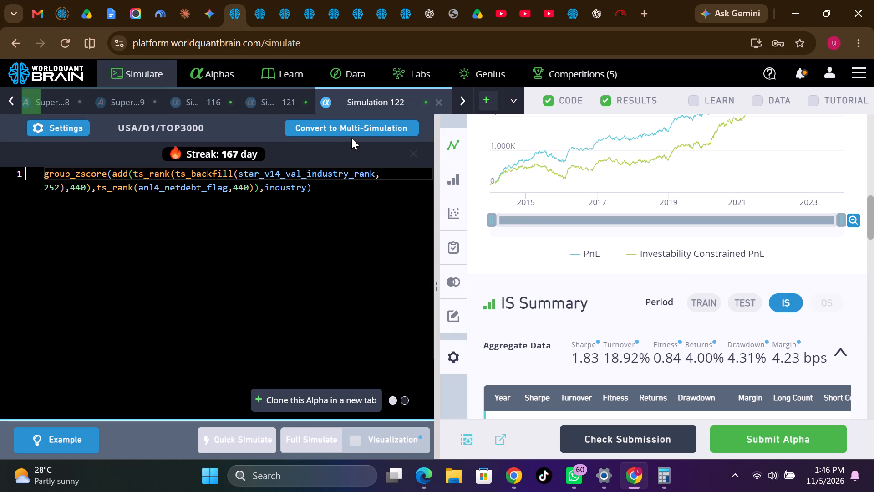
Copy anl4_ebit_value from the analyst dataset and replace anl4_netdebt_flag with it in Simulation 122's expression.
click(255, 12)
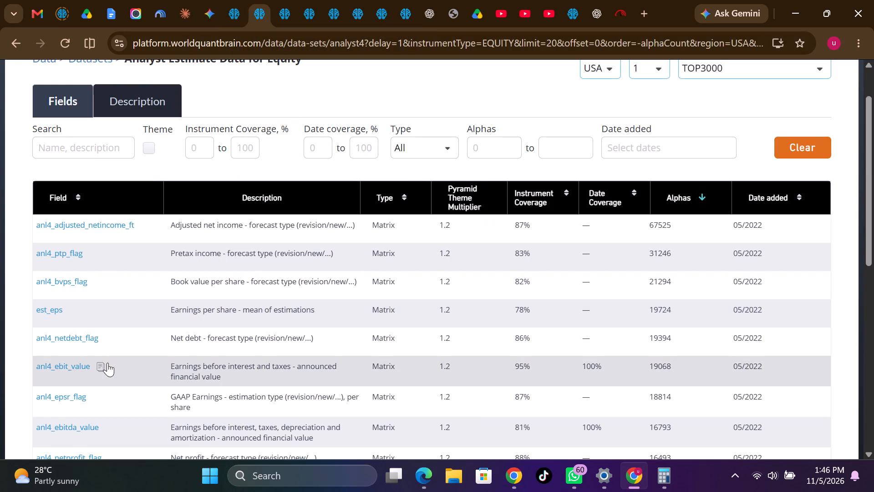
click(102, 365)
click(231, 13)
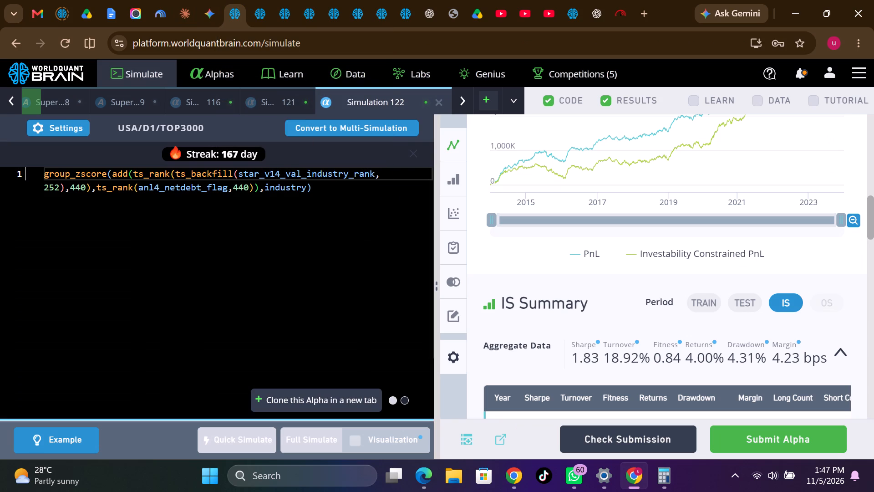
double_click(203, 188)
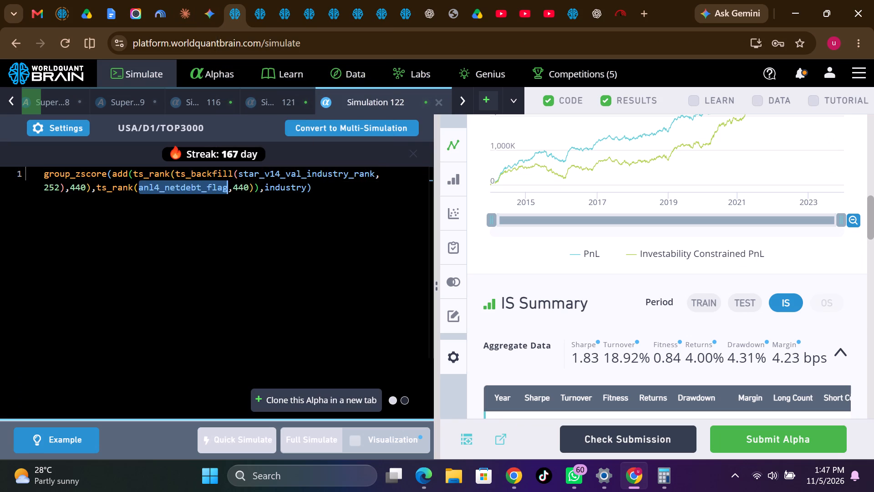
key(ctrl+v)
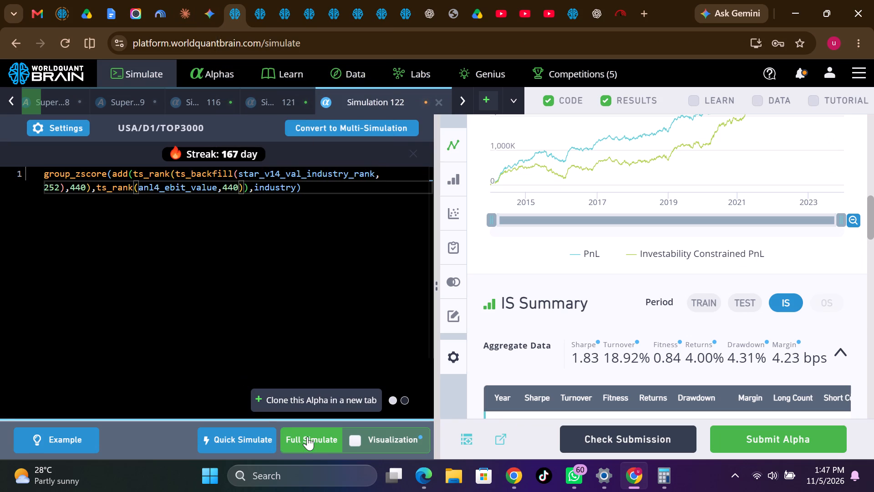
Run a full simulation of Simulation 122 with the anl4_ebit_value expression.
click(314, 441)
Review Super Simulation 3's IS summary, investability-constrained figures and correlation results.
scroll(180, 95, right, 2)
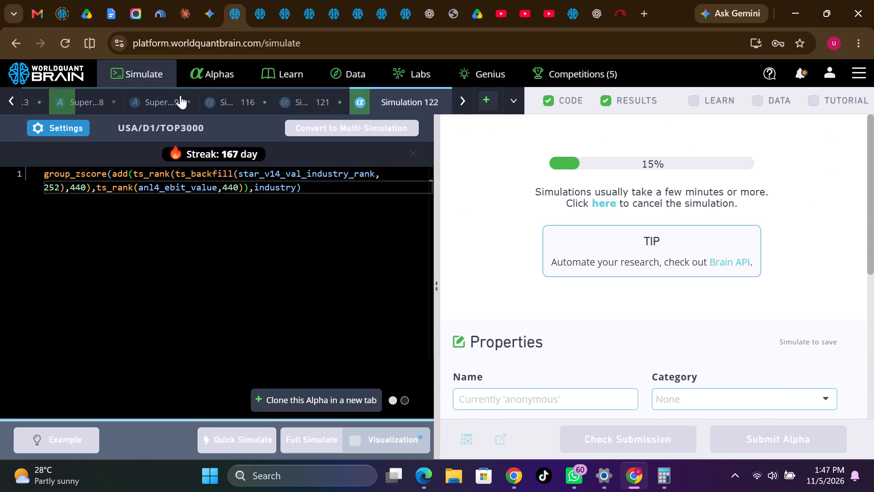
scroll(180, 95, right, 1)
click(168, 97)
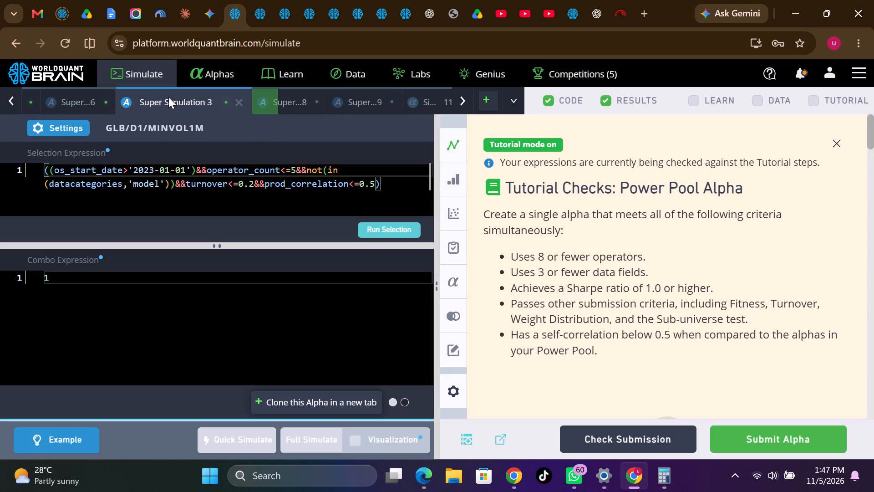
scroll(644, 275, down, 4)
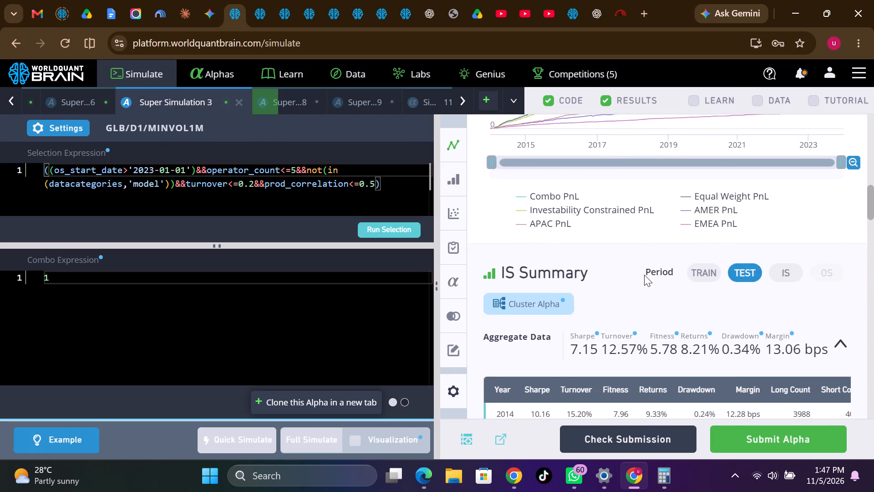
scroll(644, 275, down, 9)
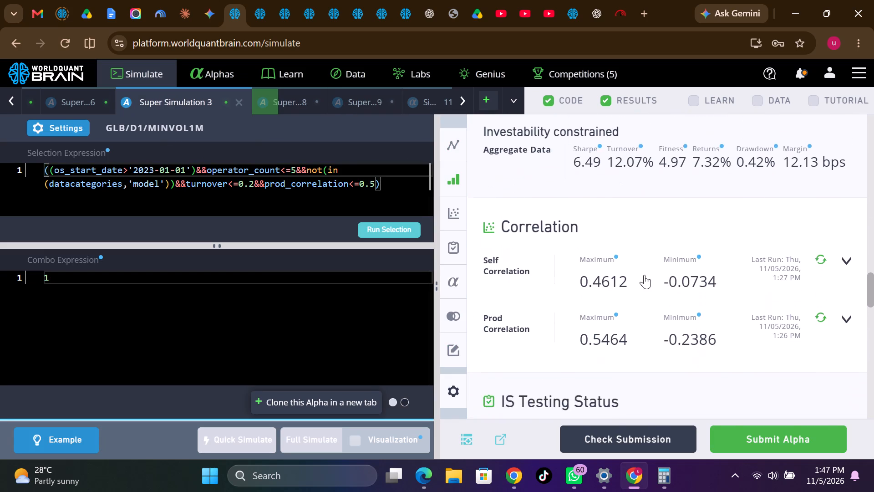
scroll(644, 275, down, 1)
Check Super Simulation 9's settings, clone it, and place the clone directly ahead of Simulation 116.
click(361, 102)
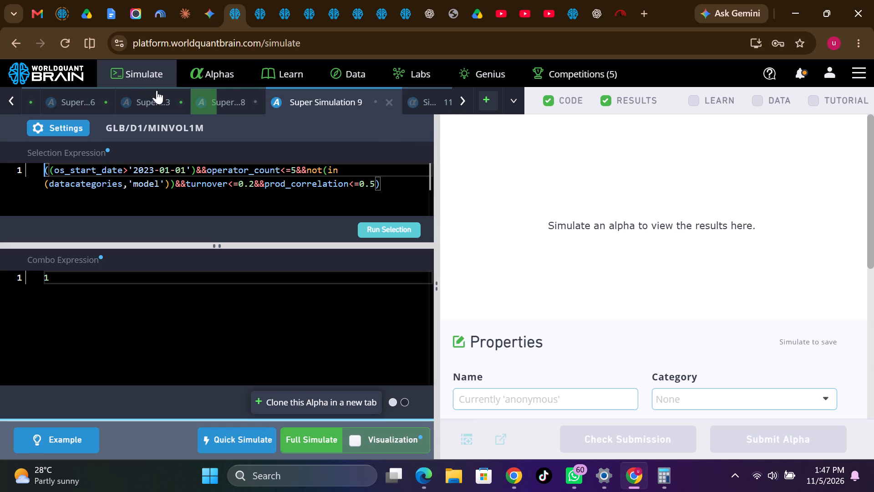
click(56, 129)
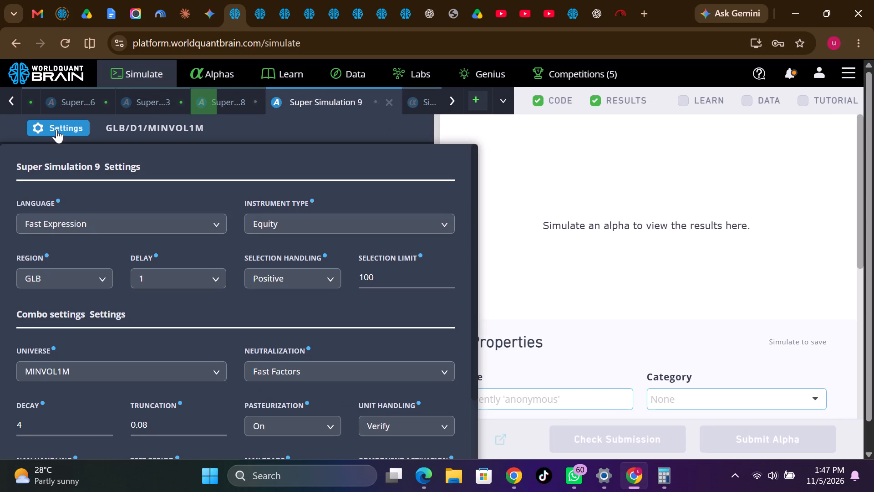
click(56, 129)
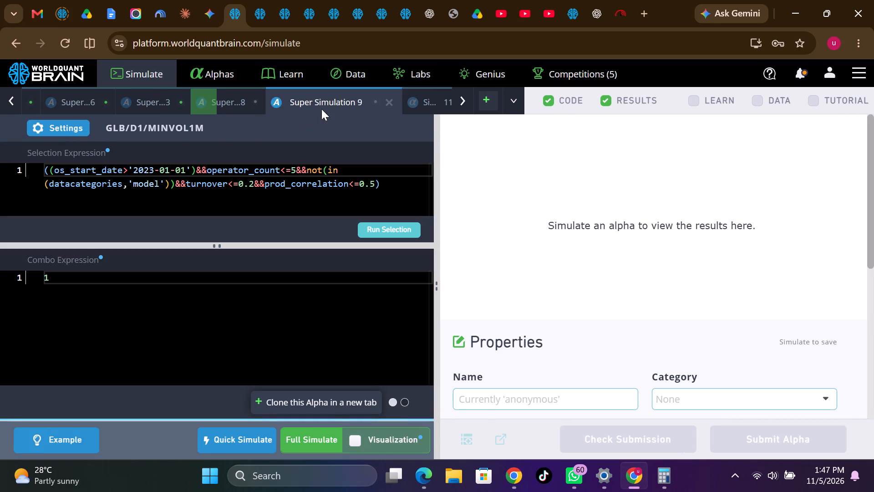
right_click(328, 95)
click(383, 124)
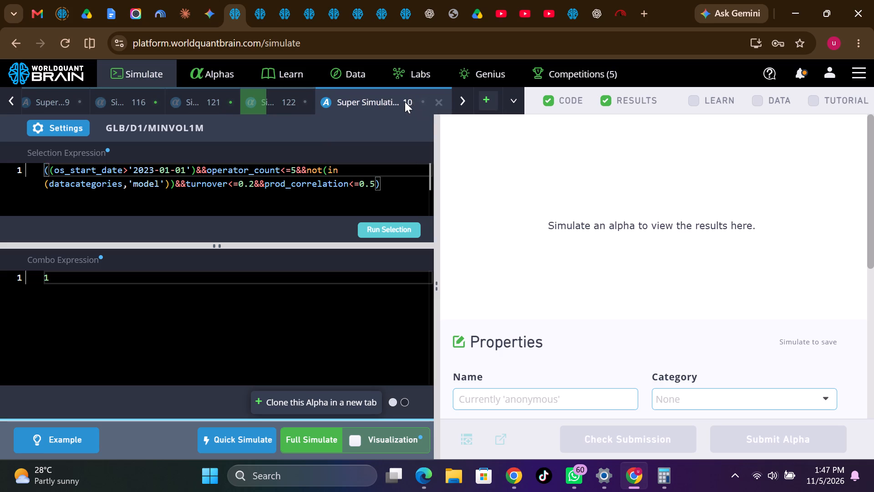
drag(405, 102, 167, 117)
Set the neutralization of Super Simulation 10 to Slow Factors and apply the settings.
scroll(167, 117, right, 1)
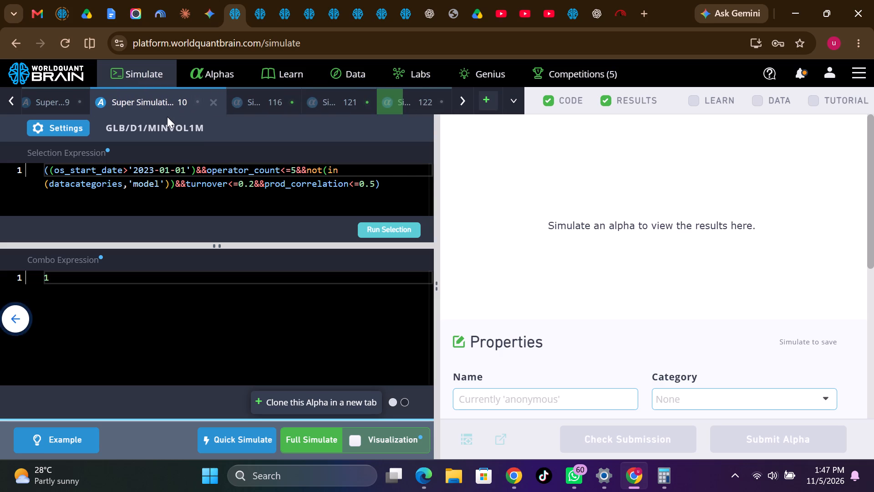
scroll(167, 117, right, 1)
scroll(117, 97, right, 2)
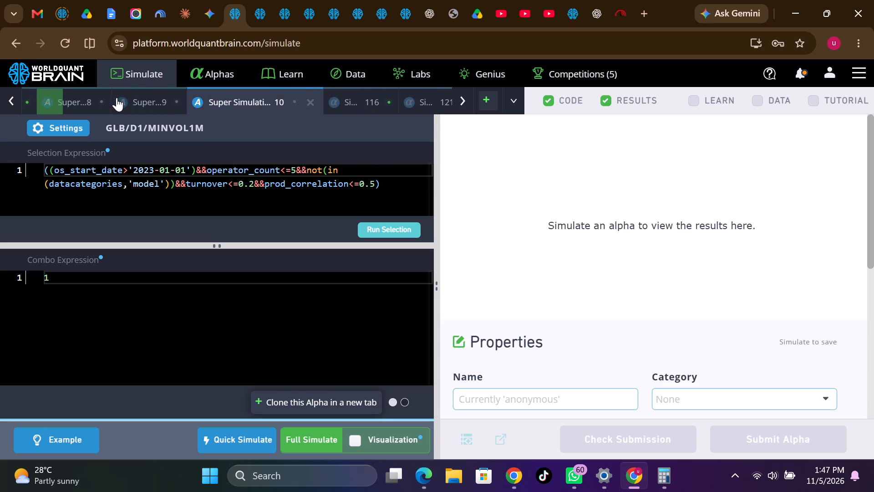
click(78, 128)
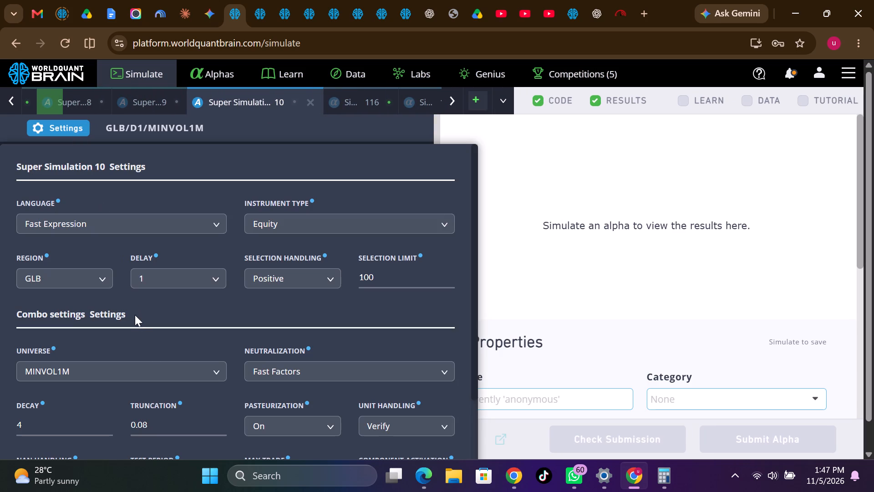
click(261, 369)
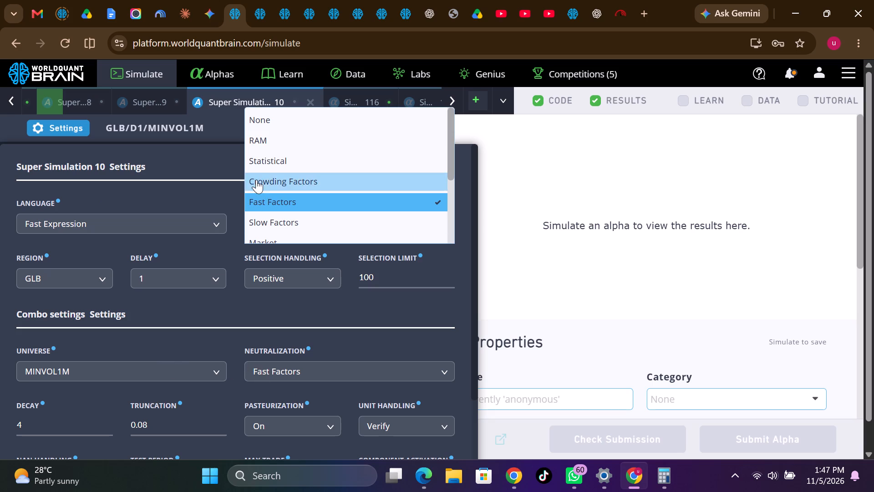
click(282, 219)
scroll(374, 390, down, 3)
click(391, 429)
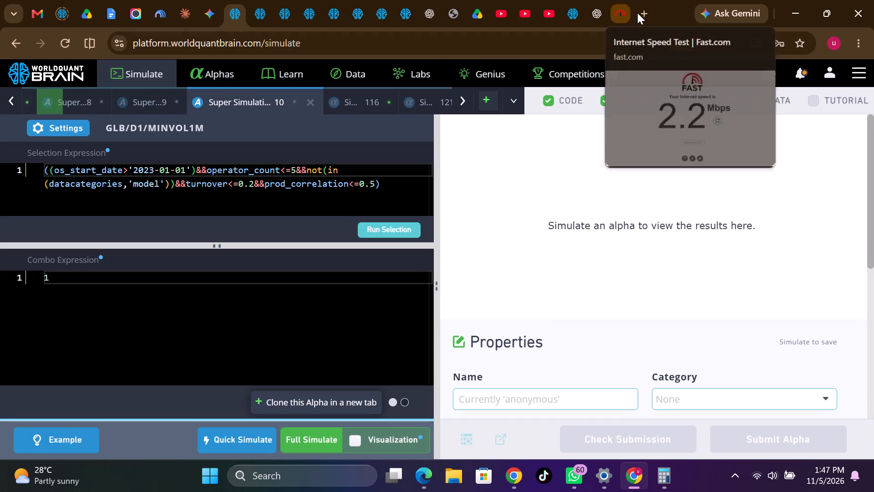
Search Google in a new browser tab for "most durable mobile phones in kenyan market".
click(637, 13)
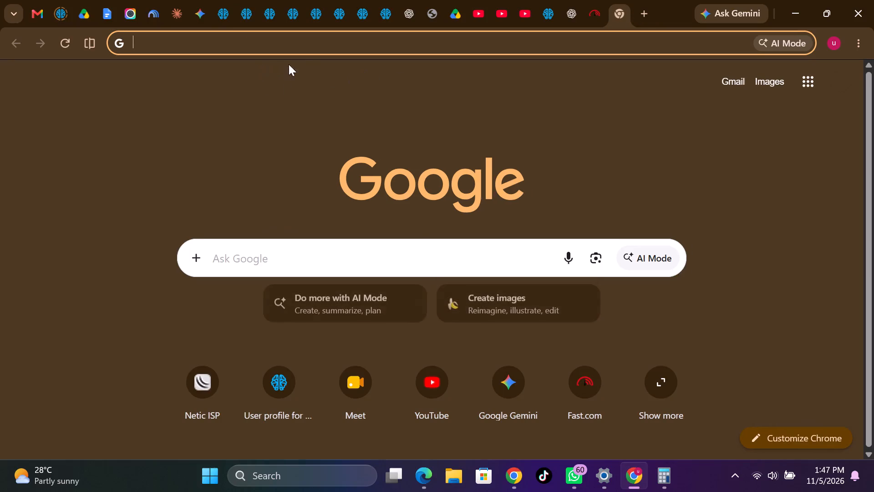
click(294, 45)
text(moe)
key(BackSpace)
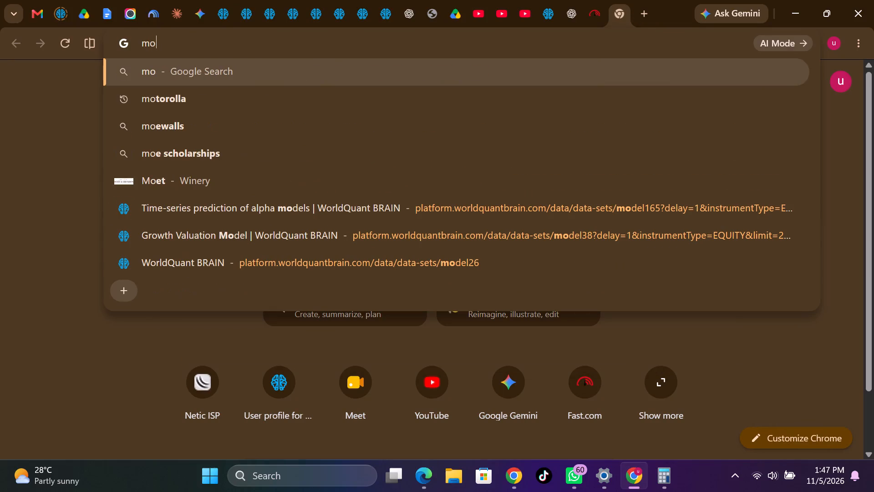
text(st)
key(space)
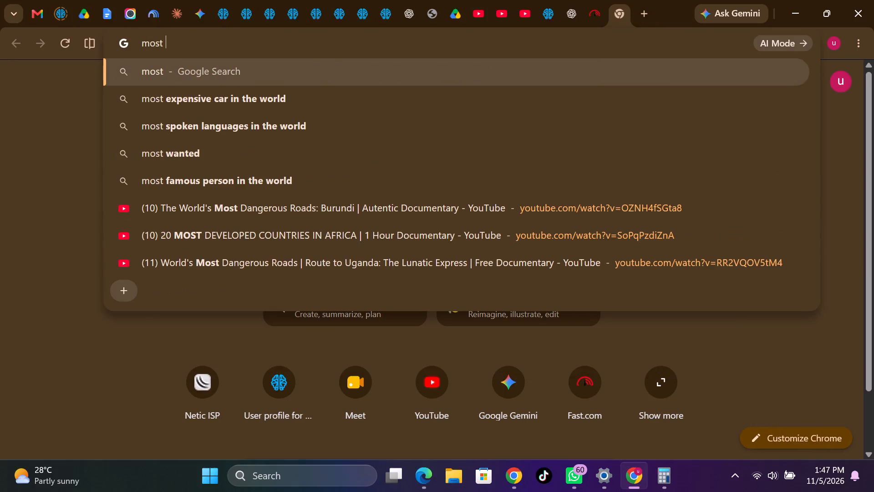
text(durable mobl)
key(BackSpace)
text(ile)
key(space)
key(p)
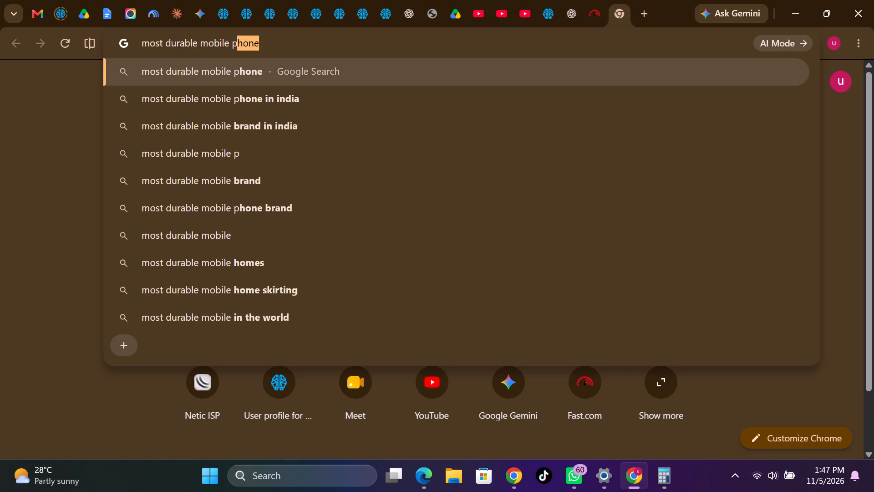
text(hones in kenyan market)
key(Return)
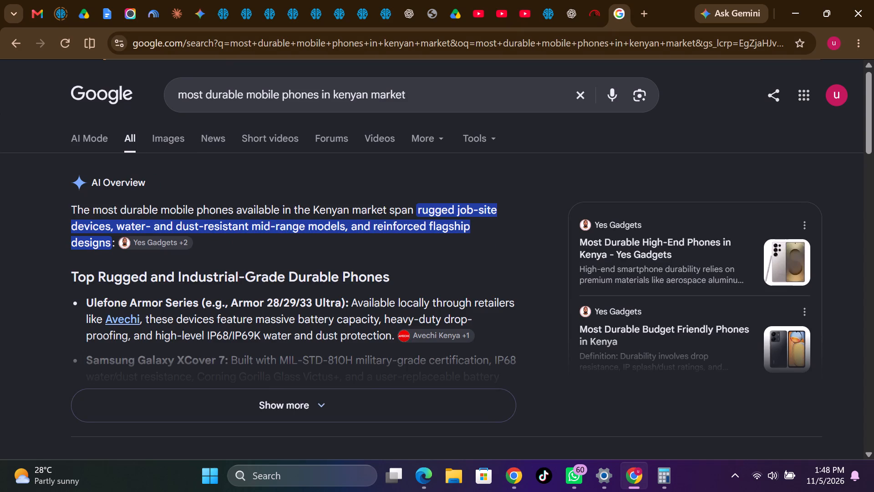
Look through the AI overview and web results for durable phone models and sellers in Kenya.
scroll(218, 333, down, 1)
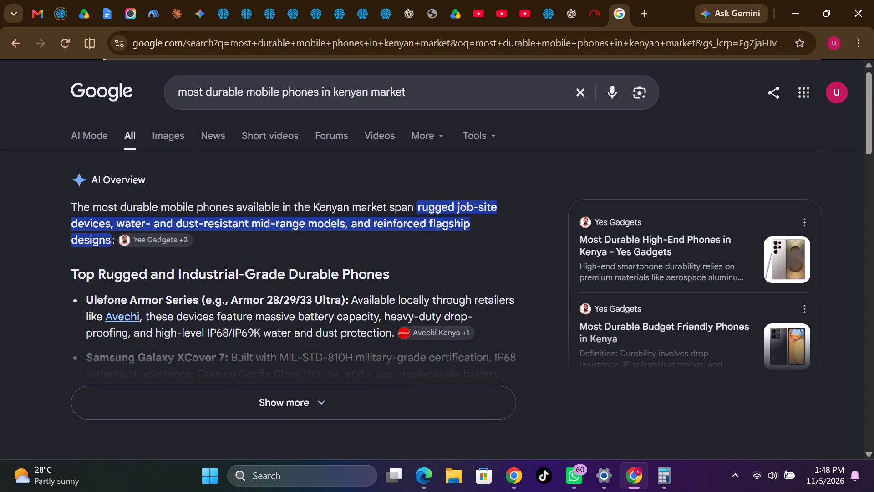
scroll(218, 333, down, 1)
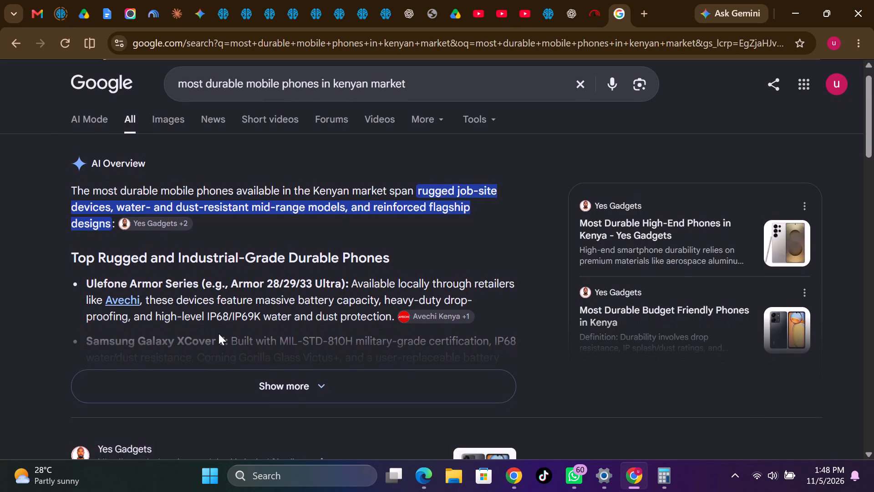
scroll(218, 333, down, 2)
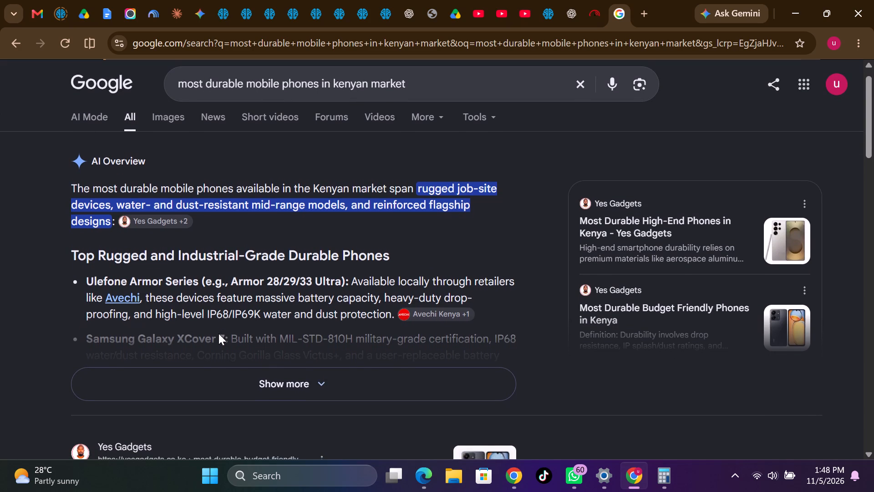
scroll(218, 333, down, 4)
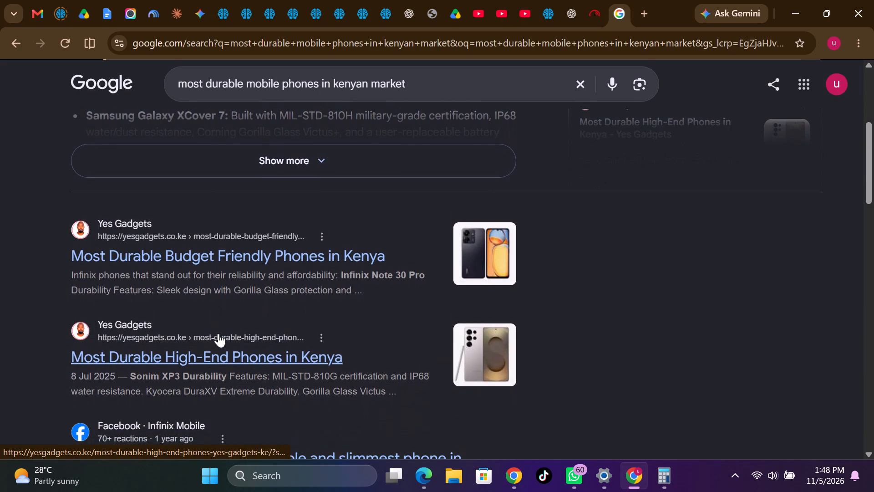
scroll(218, 333, down, 2)
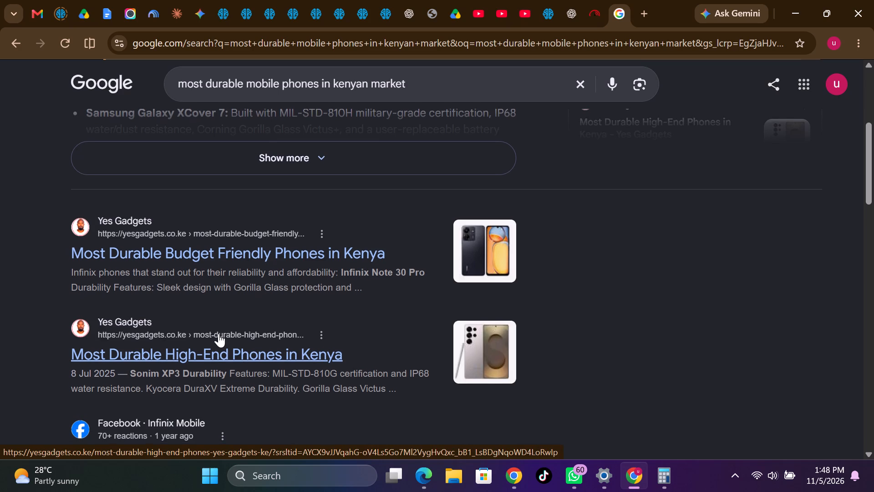
scroll(218, 333, down, 1)
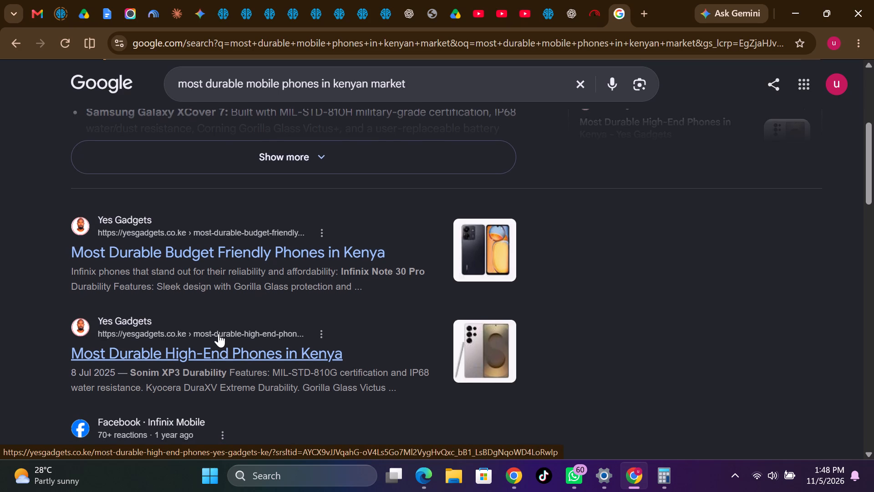
scroll(218, 333, down, 2)
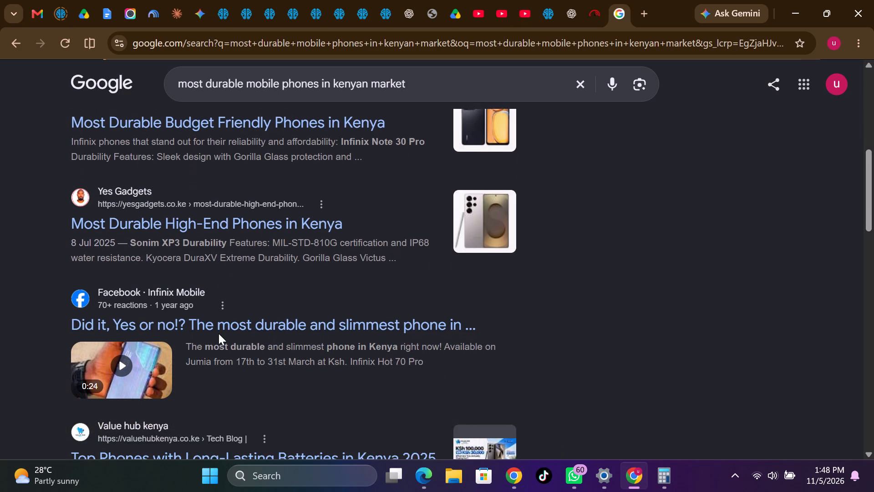
scroll(218, 333, down, 3)
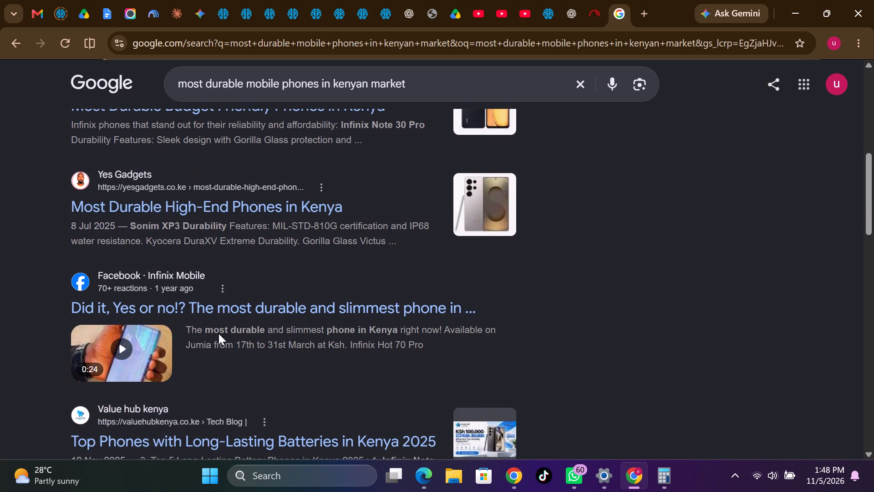
scroll(218, 333, down, 4)
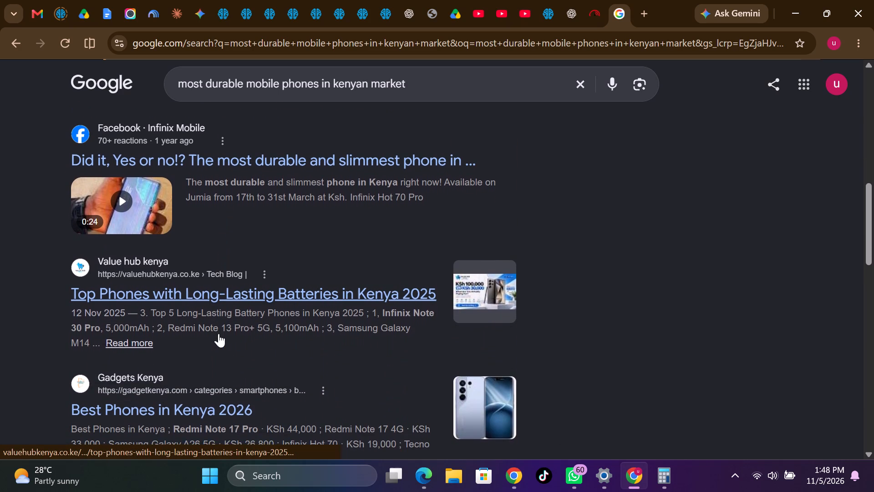
scroll(218, 333, down, 3)
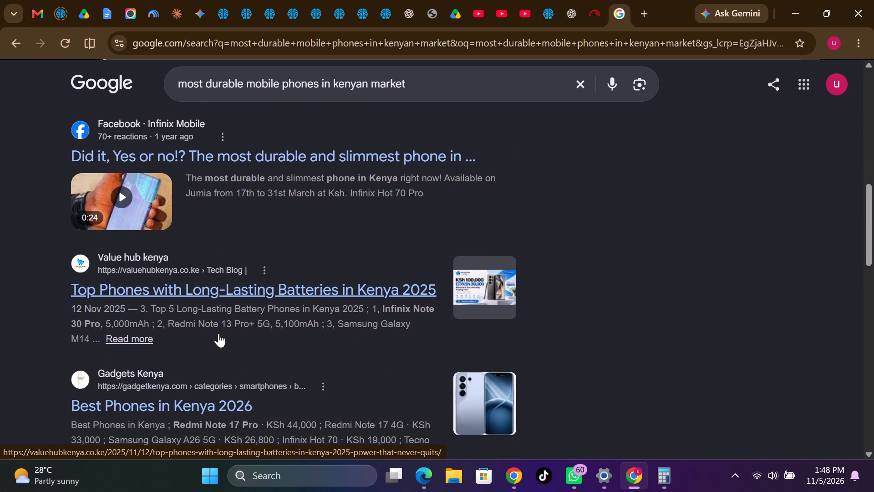
scroll(218, 333, down, 2)
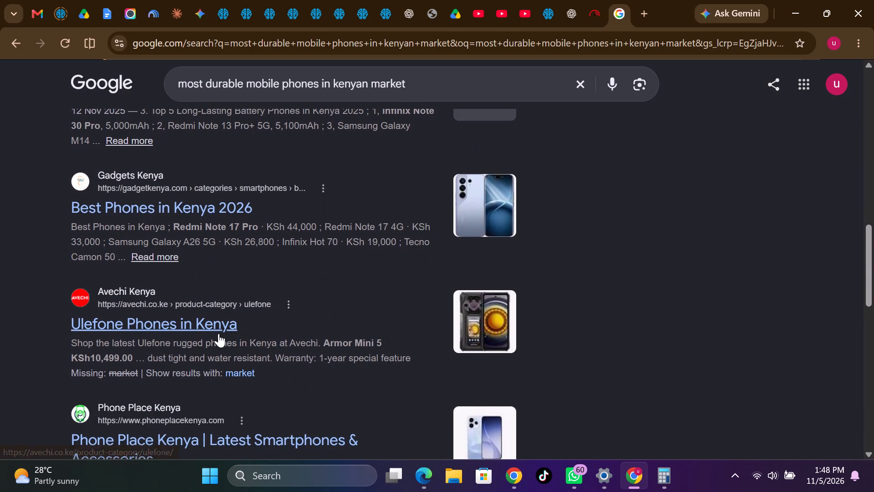
scroll(218, 333, down, 4)
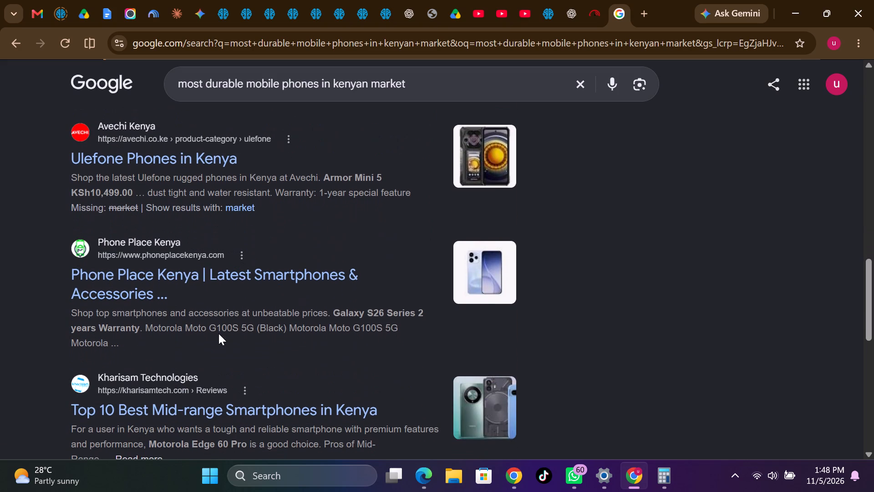
scroll(218, 333, down, 1)
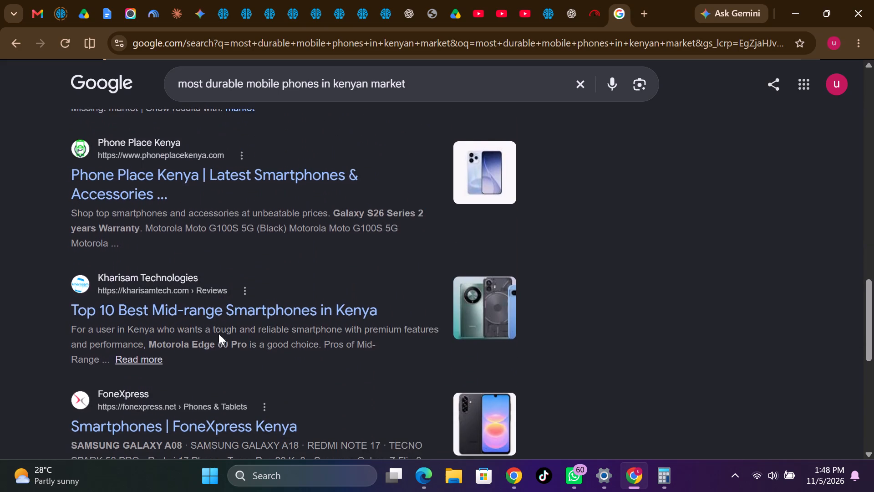
scroll(218, 333, down, 4)
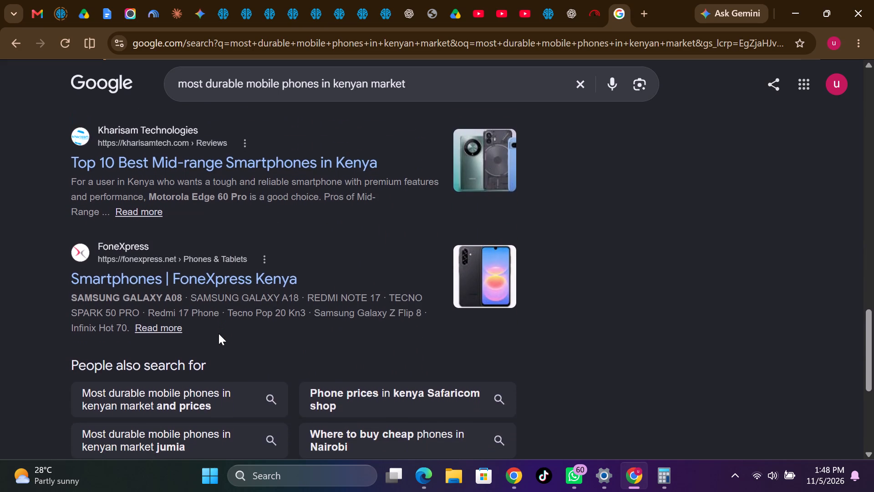
scroll(218, 333, down, 3)
scroll(218, 333, up, 4)
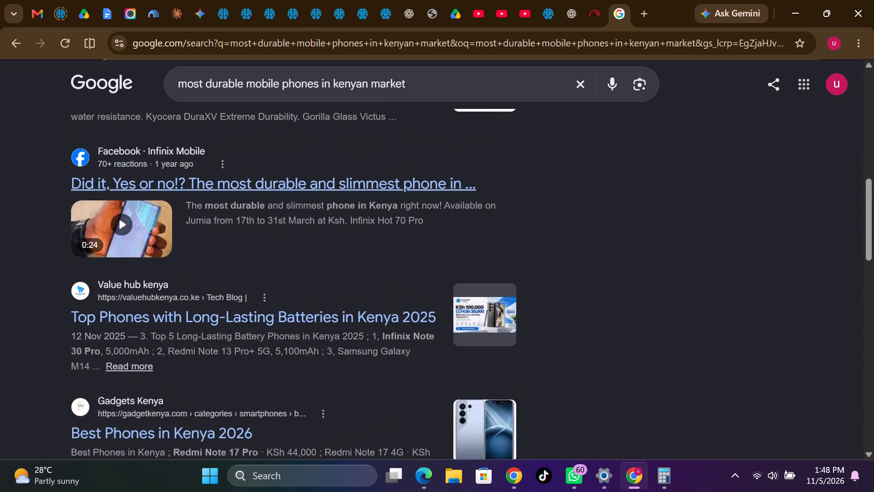
Return to the WorldQuant BRAIN simulations, reveal Simulation 122's test period, and compare its test-period and IS summaries.
click(222, 6)
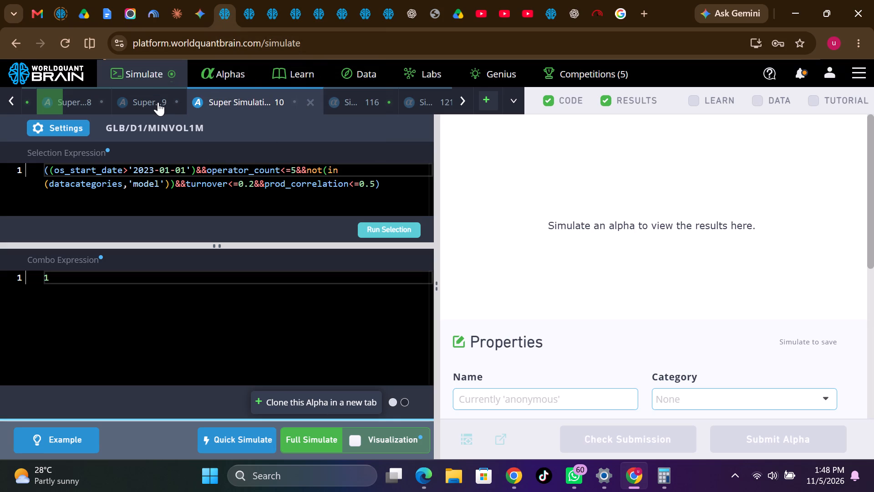
scroll(158, 102, right, 4)
scroll(158, 102, left, 2)
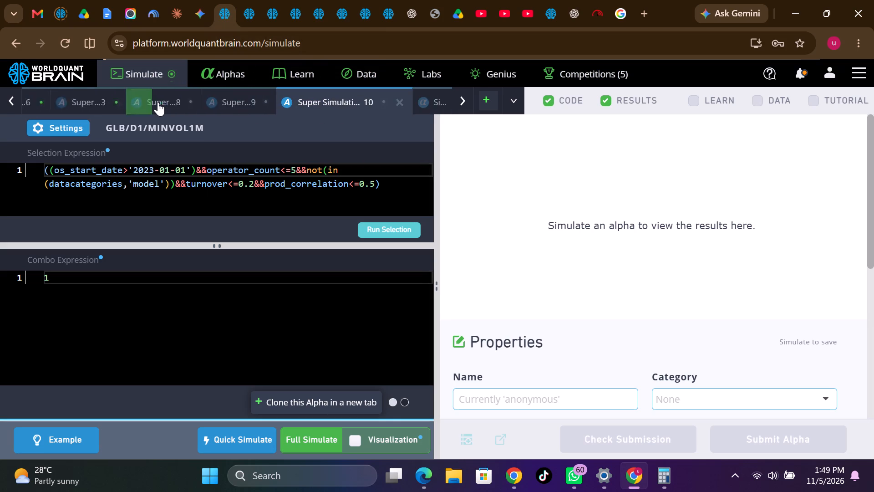
click(415, 99)
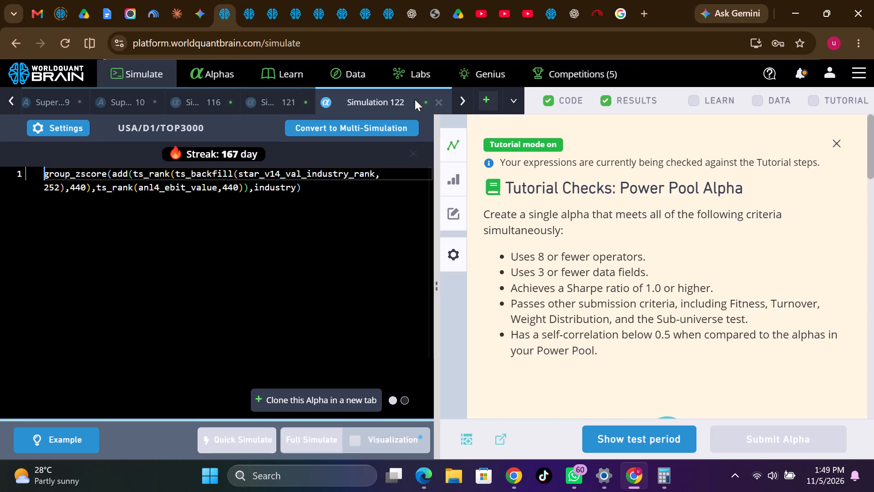
scroll(560, 291, down, 3)
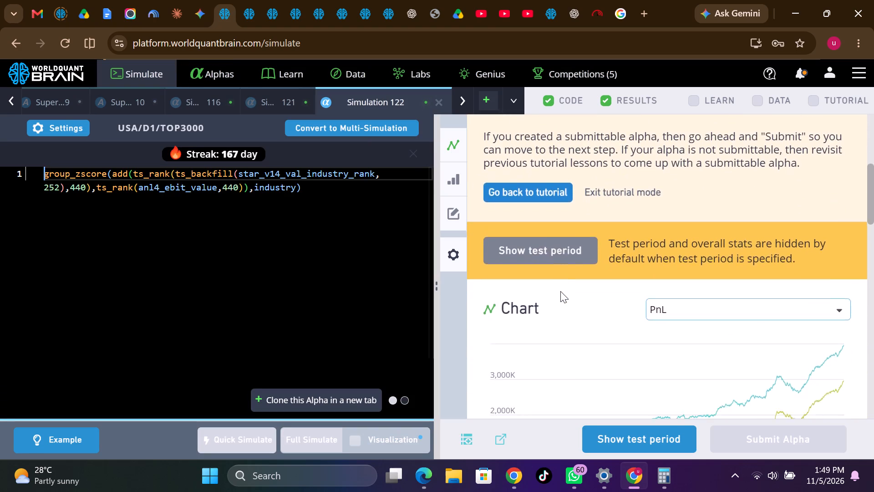
scroll(560, 291, down, 3)
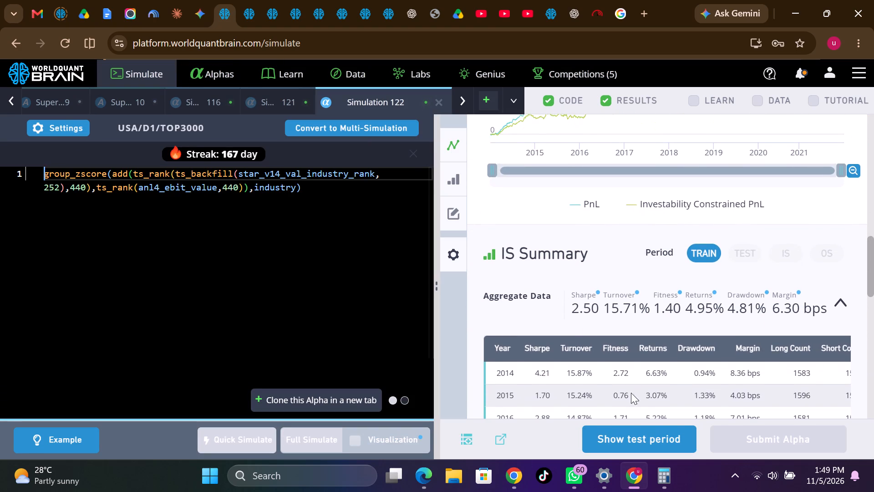
click(653, 436)
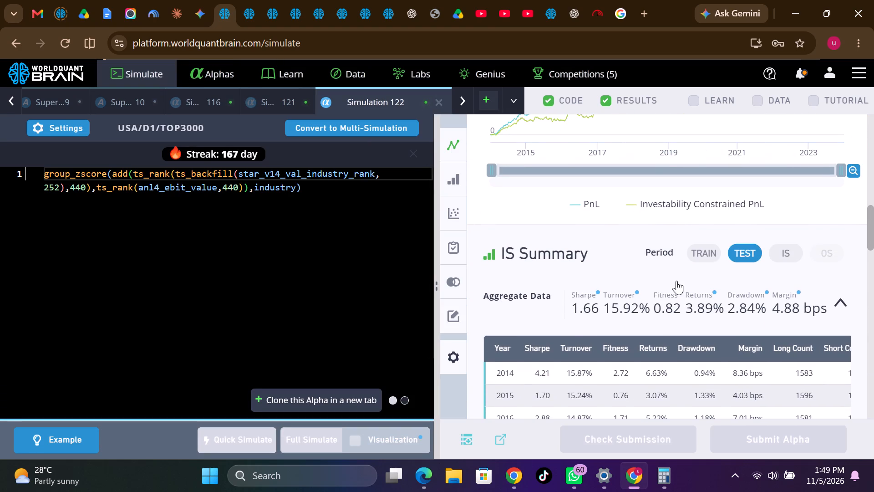
click(776, 248)
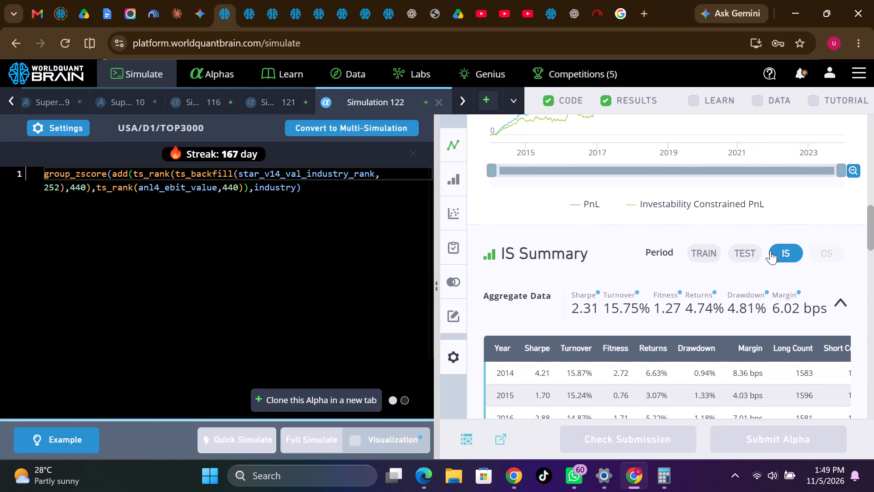
click(749, 256)
Review Simulation 122's yearly results and expand the failed checks in its IS testing status.
scroll(716, 341, down, 2)
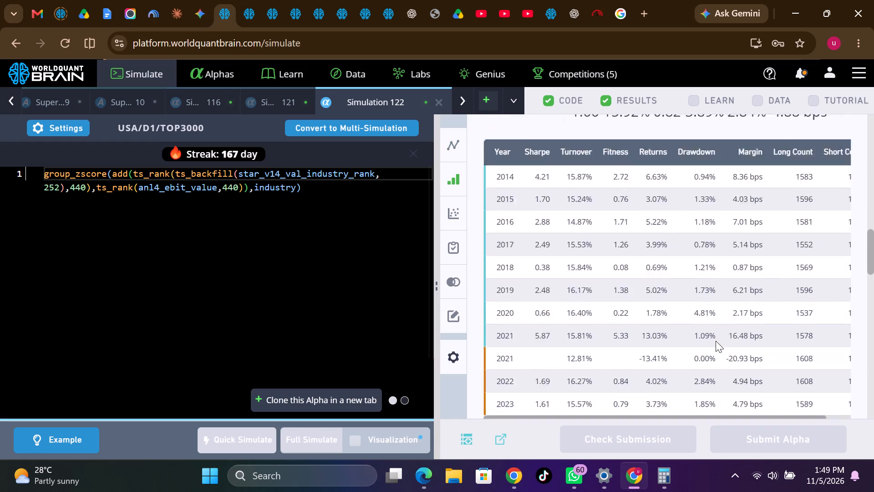
scroll(716, 341, down, 4)
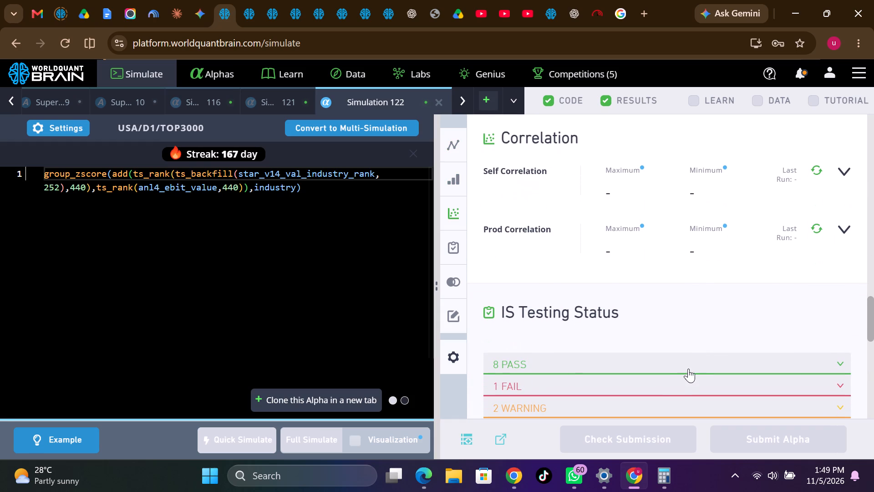
click(674, 381)
scroll(672, 376, down, 3)
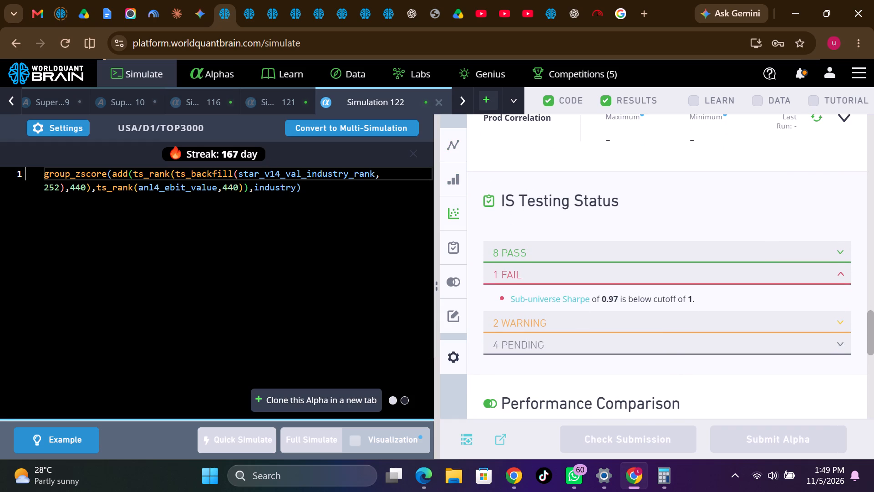
Check Simulation 122's settings and change the ts_rank window of anl4_ebit_value to 252 in its expression.
click(58, 126)
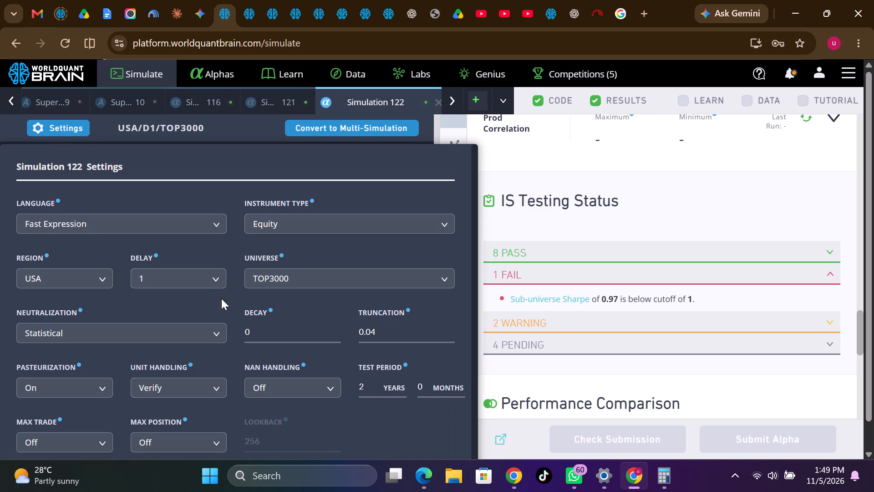
click(513, 230)
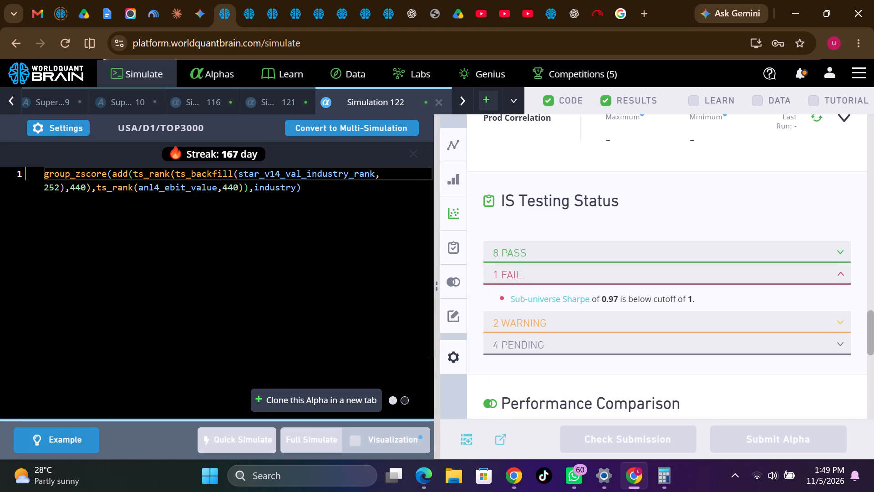
double_click(233, 186)
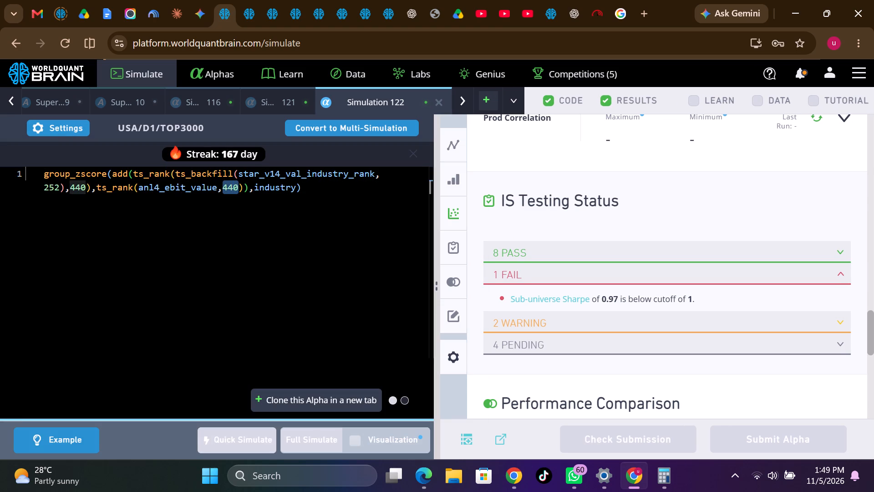
text(252)
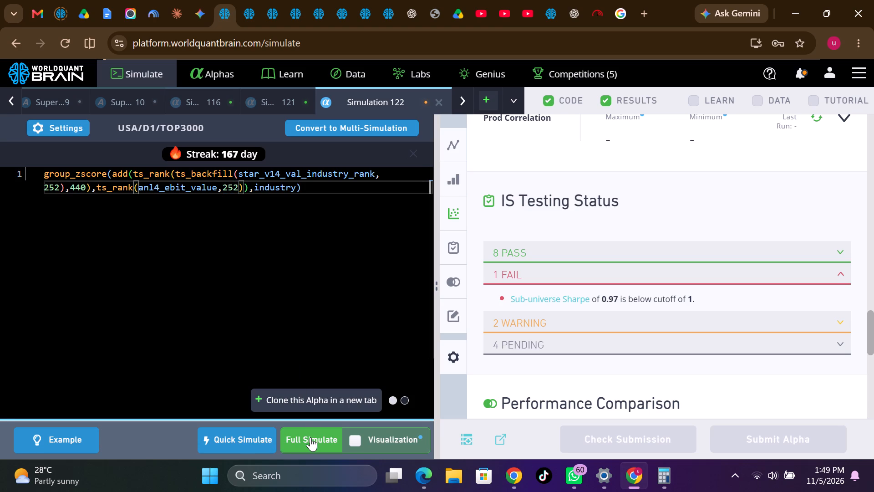
Run a full simulation of Simulation 122 with the edited expression.
click(310, 437)
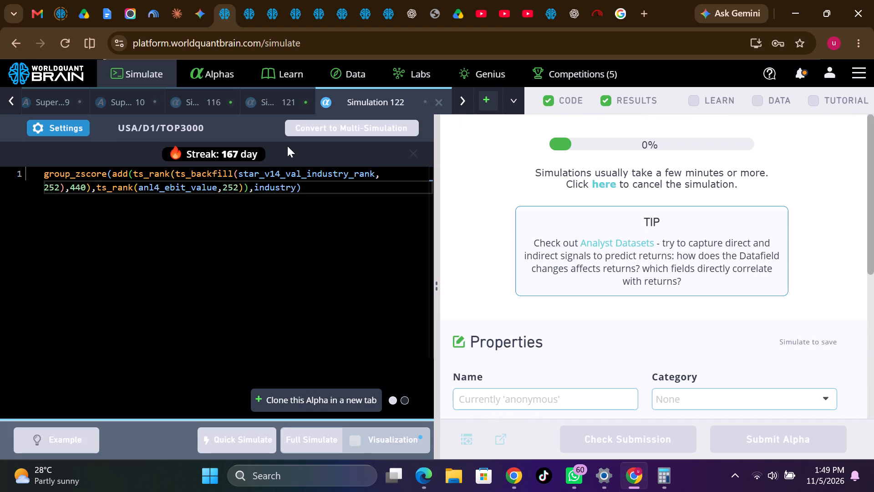
Clone the Simulation 121 alpha into a new simulation tab.
right_click(282, 100)
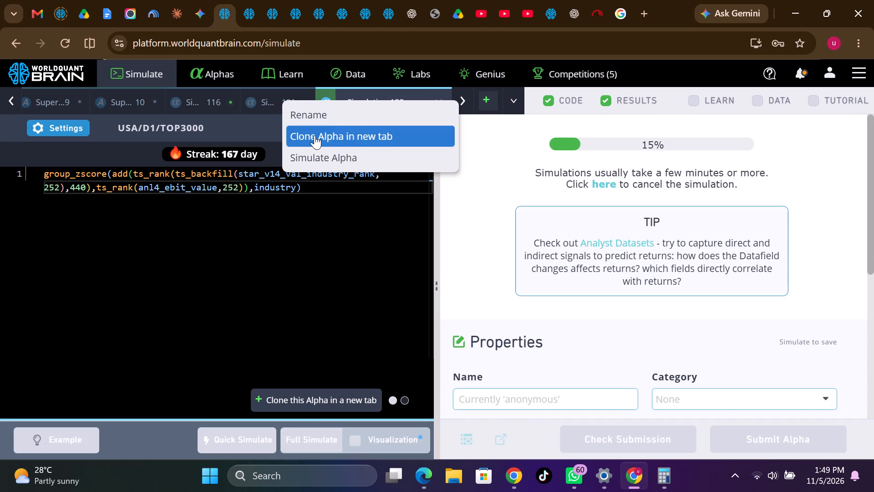
click(315, 135)
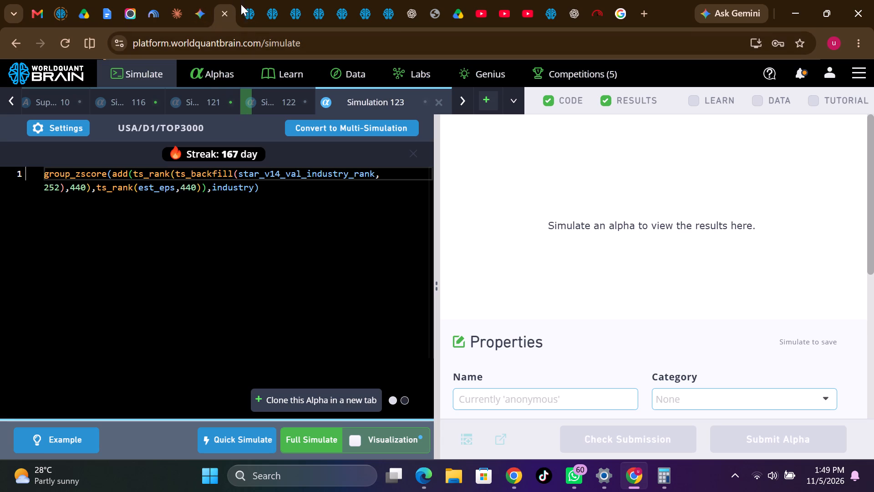
Replace est_eps with anl4_epsr_flag from the analyst dataset in Simulation 123's expression and run a full simulation.
click(246, 10)
scroll(114, 323, down, 1)
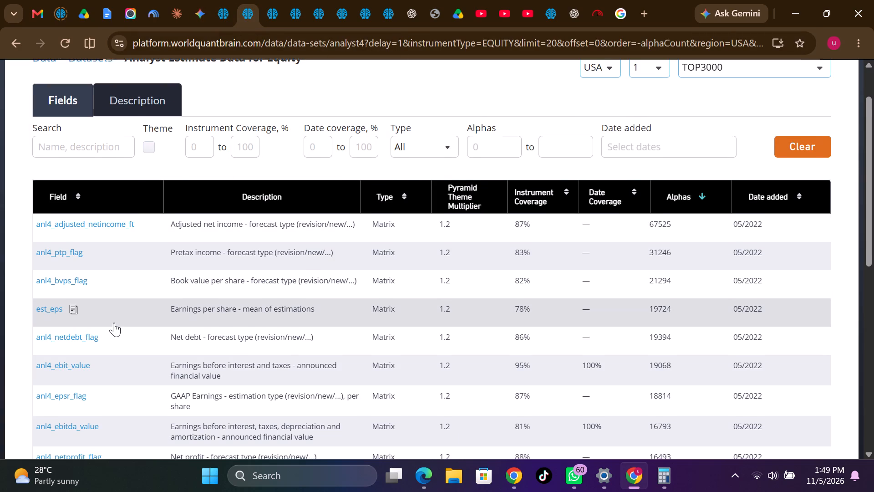
scroll(114, 323, down, 2)
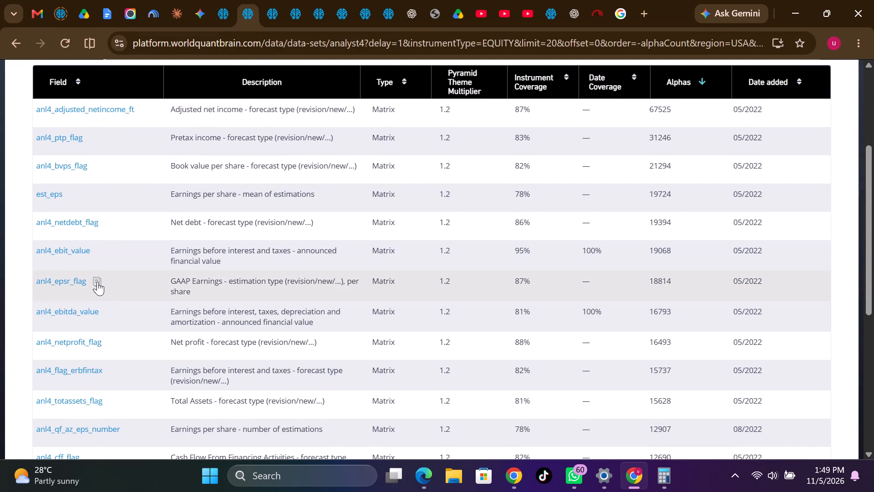
click(97, 282)
scroll(410, 364, down, 4)
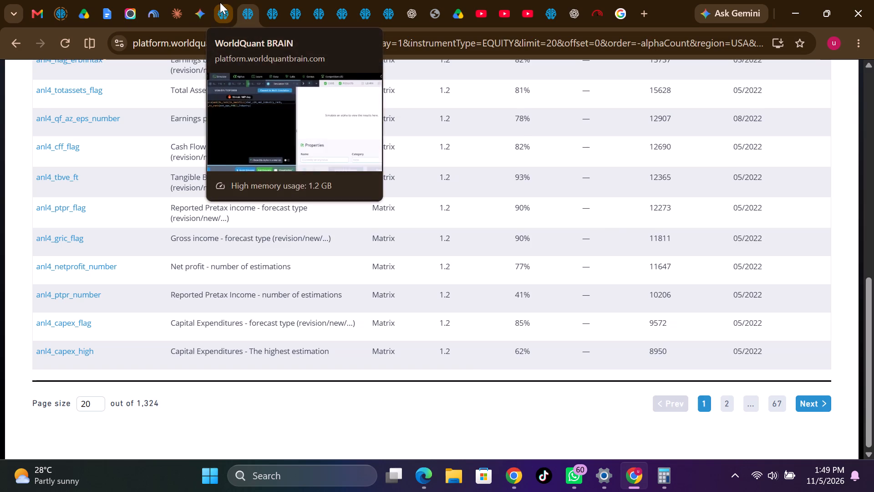
click(220, 2)
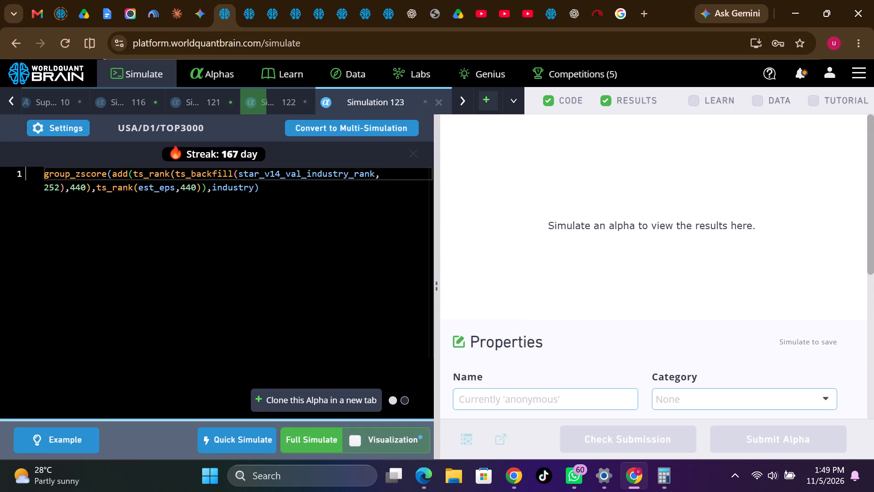
double_click(159, 186)
key(ctrl+v)
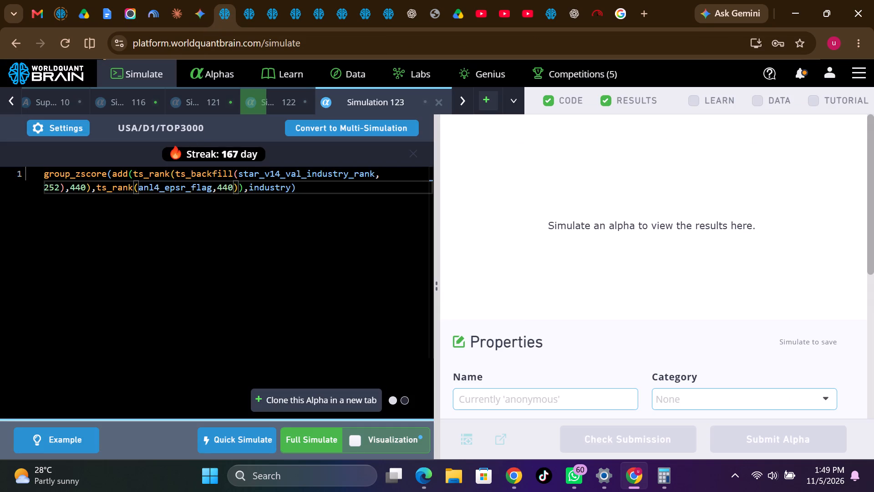
click(325, 440)
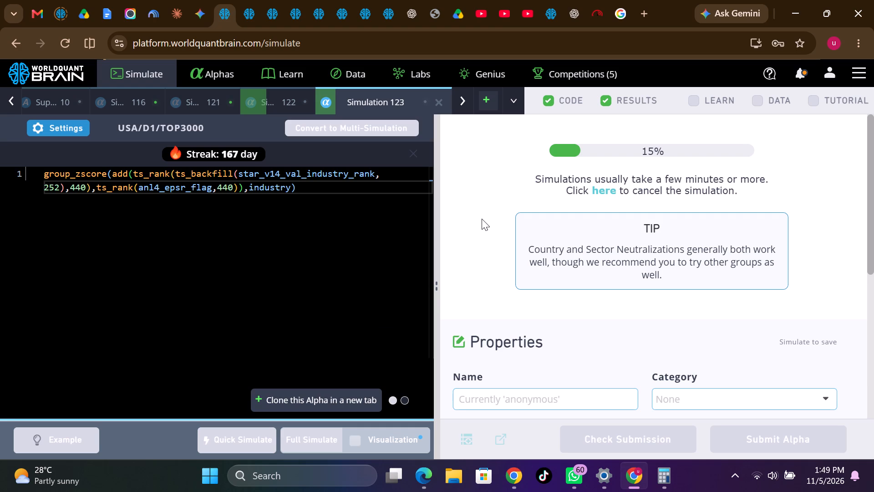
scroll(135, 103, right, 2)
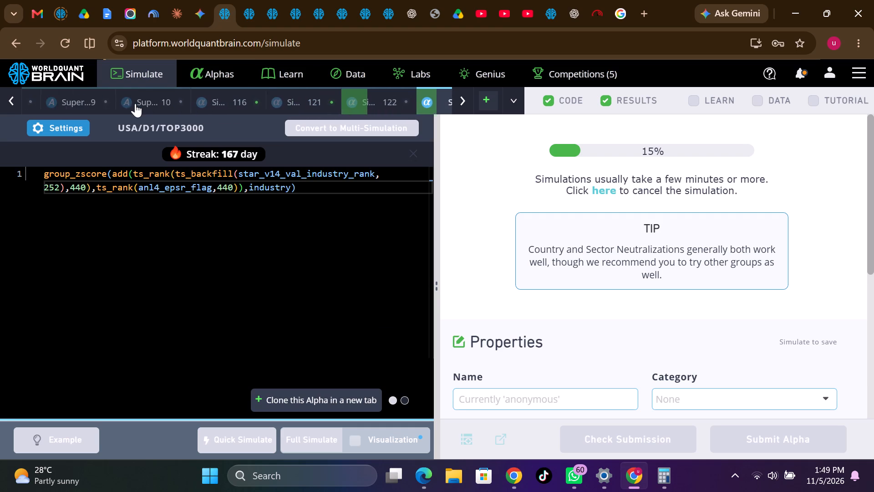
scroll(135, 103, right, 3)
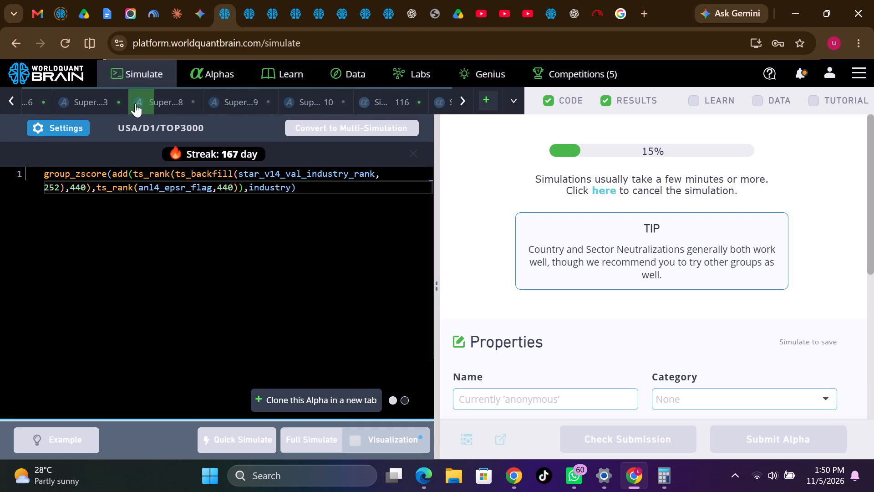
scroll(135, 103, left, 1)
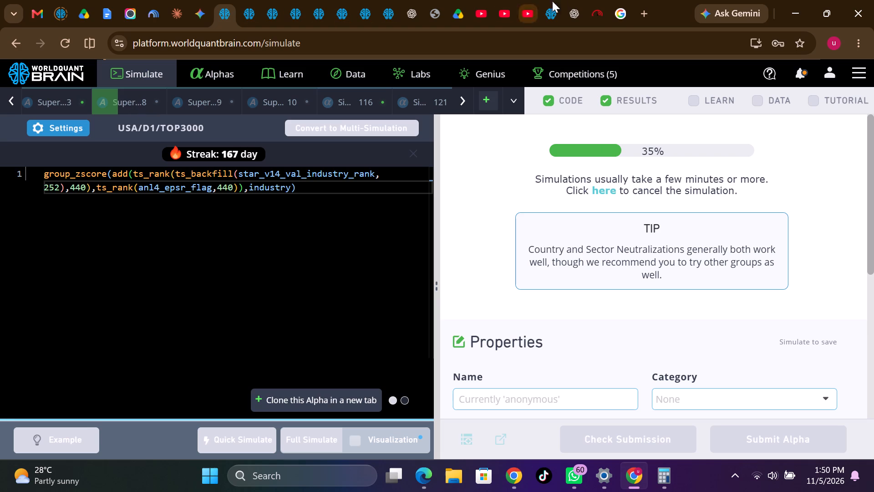
Switch to the Google results for durable phones in Kenya and replace the search query with kilimall.
click(617, 9)
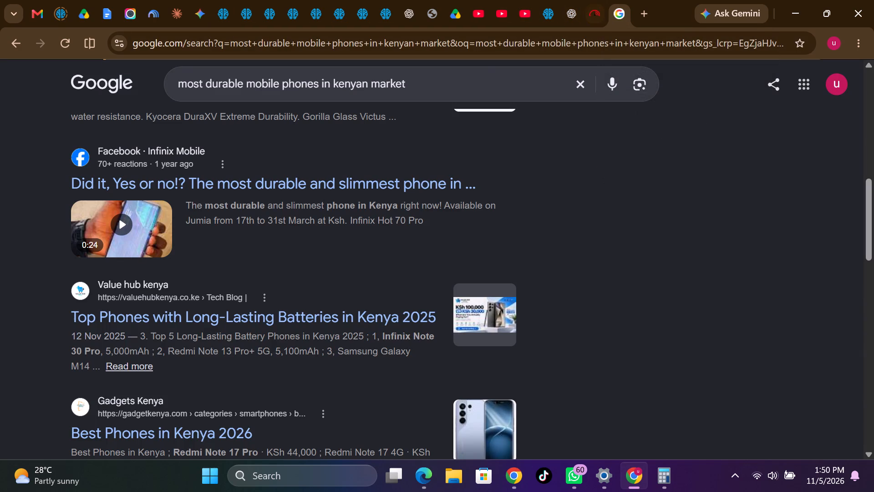
triple_click(380, 82)
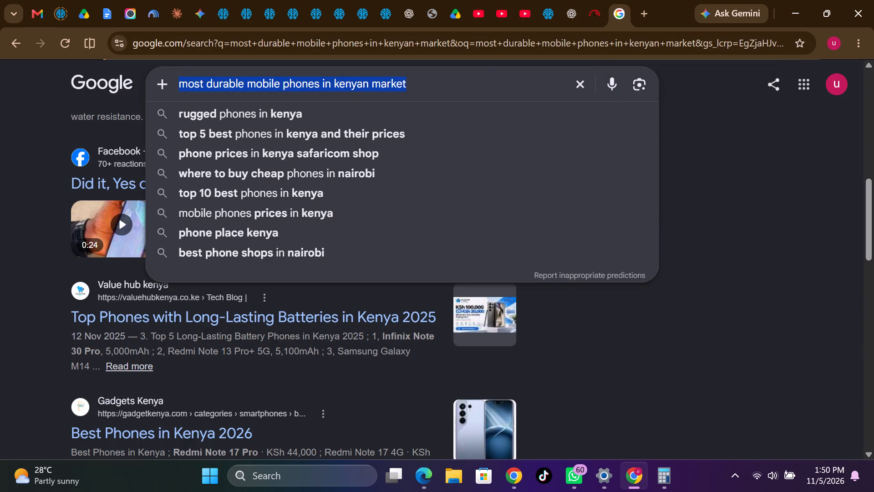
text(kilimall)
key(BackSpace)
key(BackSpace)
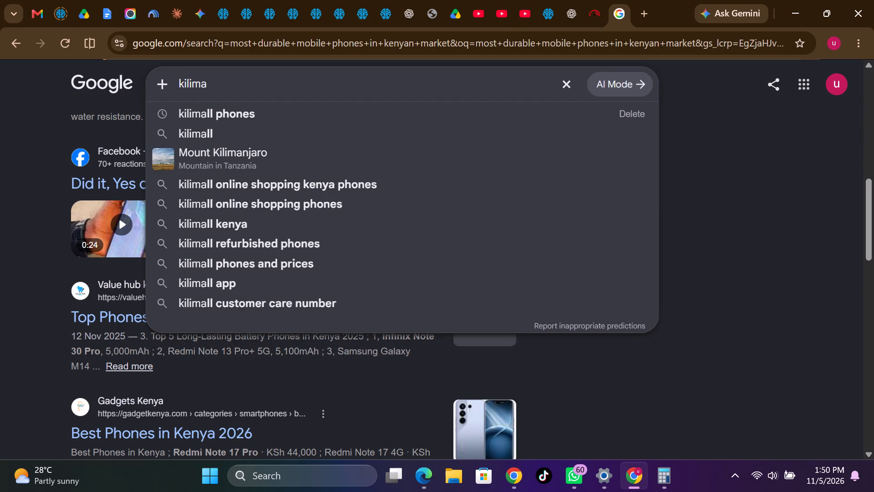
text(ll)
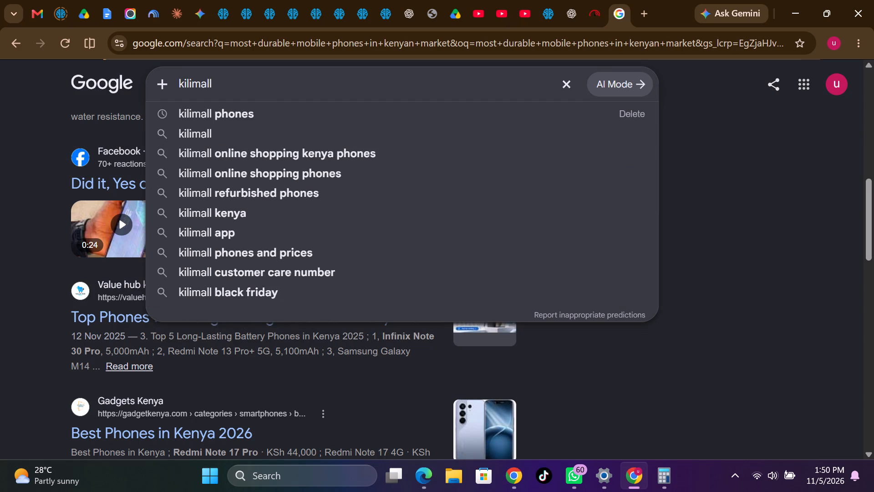
Replace the Google query with "motorolla" and search the suggestion "motorola edge 40 price in kenya".
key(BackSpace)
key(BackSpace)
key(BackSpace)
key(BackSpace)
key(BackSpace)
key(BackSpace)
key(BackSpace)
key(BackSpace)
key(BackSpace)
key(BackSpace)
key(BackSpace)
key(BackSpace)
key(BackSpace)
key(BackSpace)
text(mo)
text(torolla)
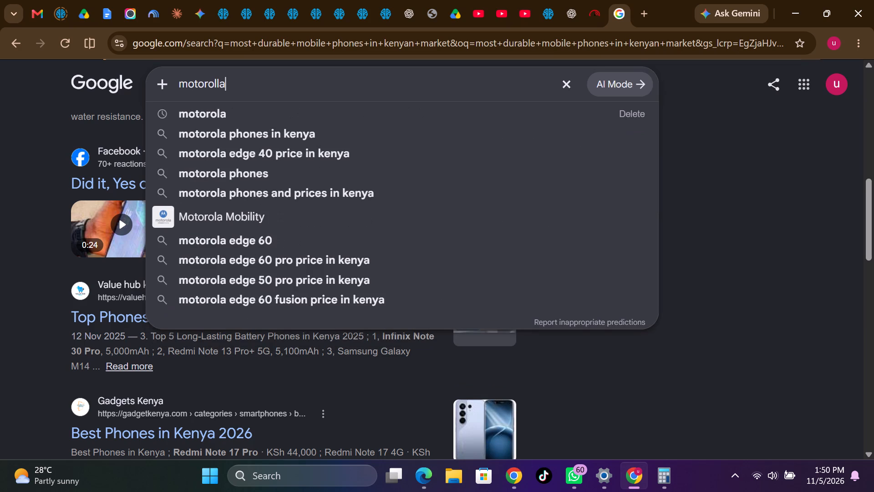
click(241, 152)
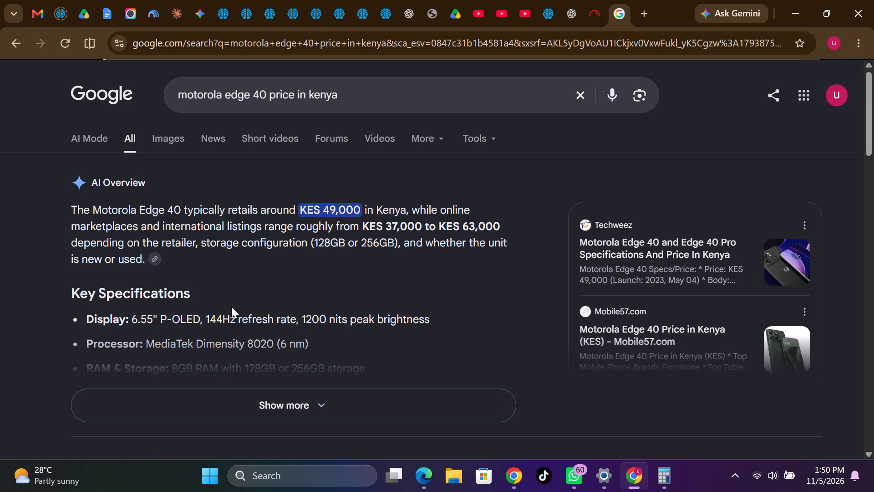
Open the Phone Place Kenya result for Motorola phones, browse its models and prices, and close the tab.
scroll(225, 306, down, 4)
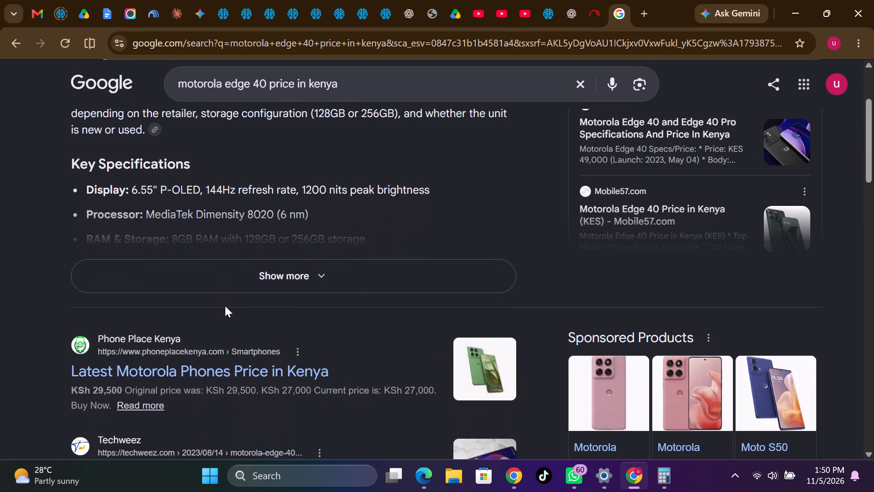
scroll(225, 306, down, 1)
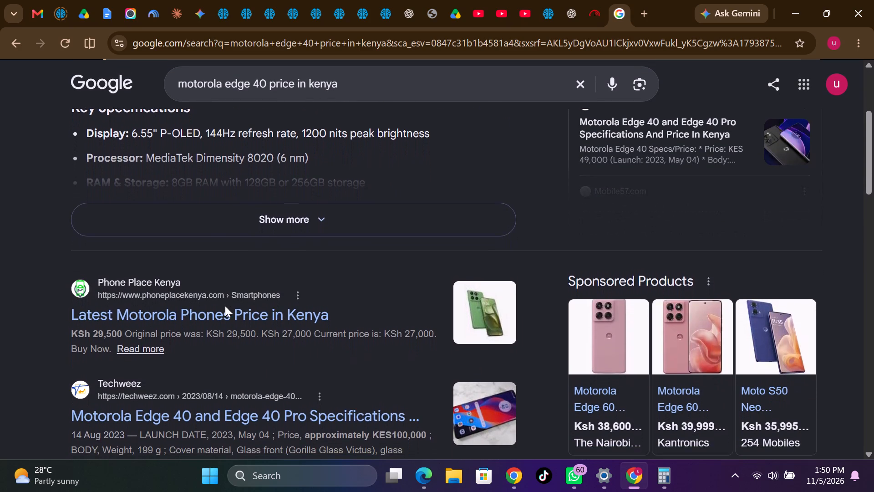
scroll(225, 306, down, 1)
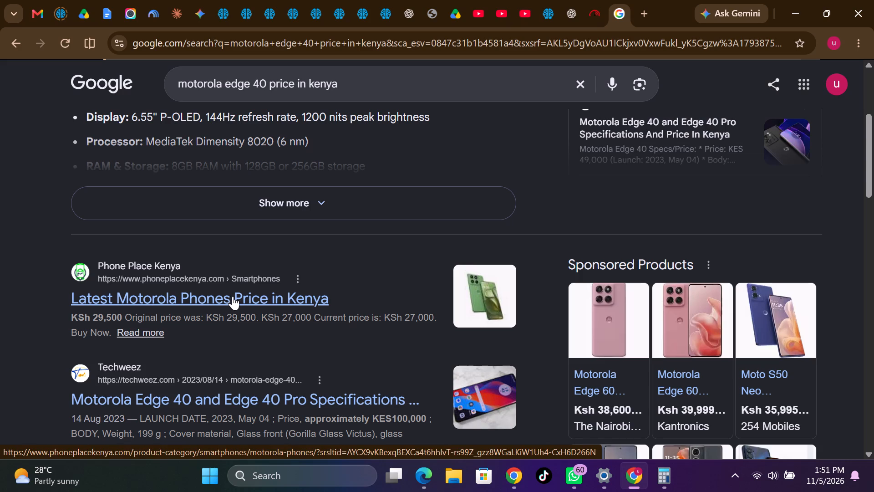
click(226, 297)
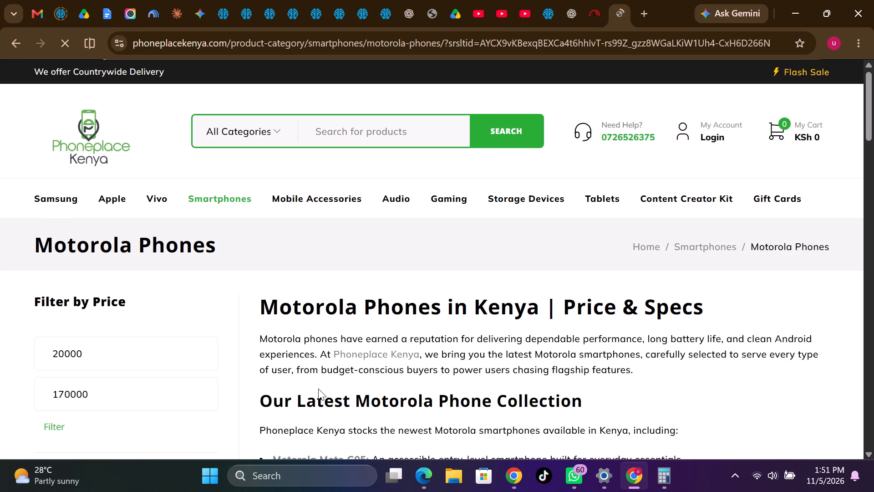
scroll(318, 389, down, 1)
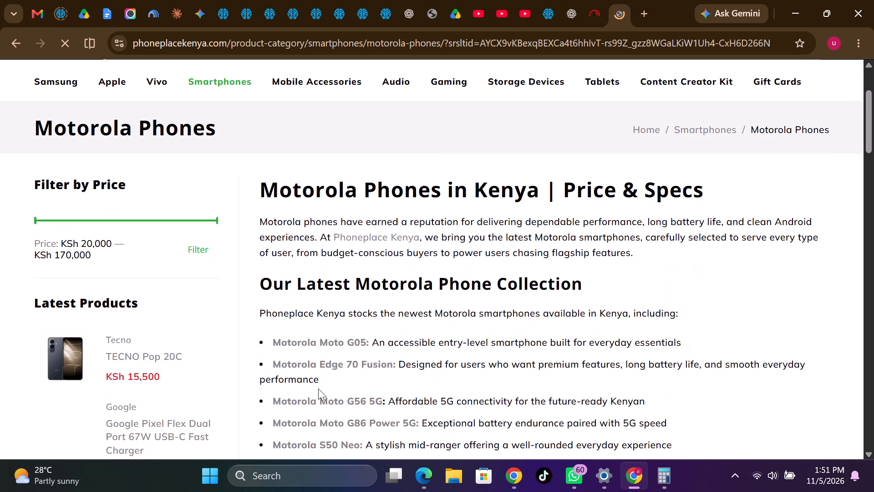
scroll(318, 389, down, 3)
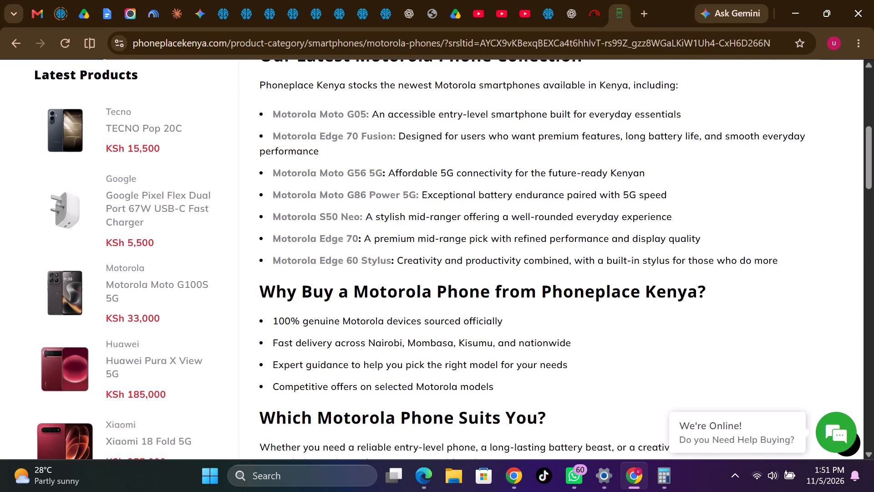
scroll(318, 389, up, 2)
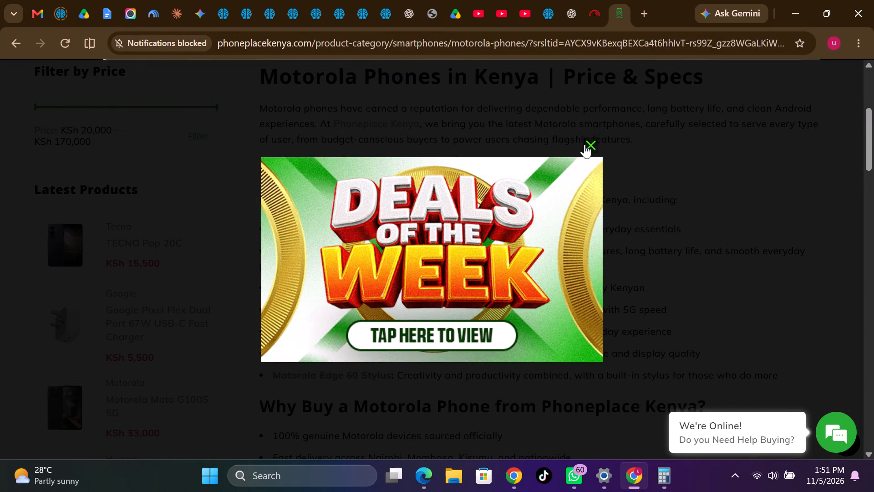
click(588, 143)
scroll(644, 0, up, 1)
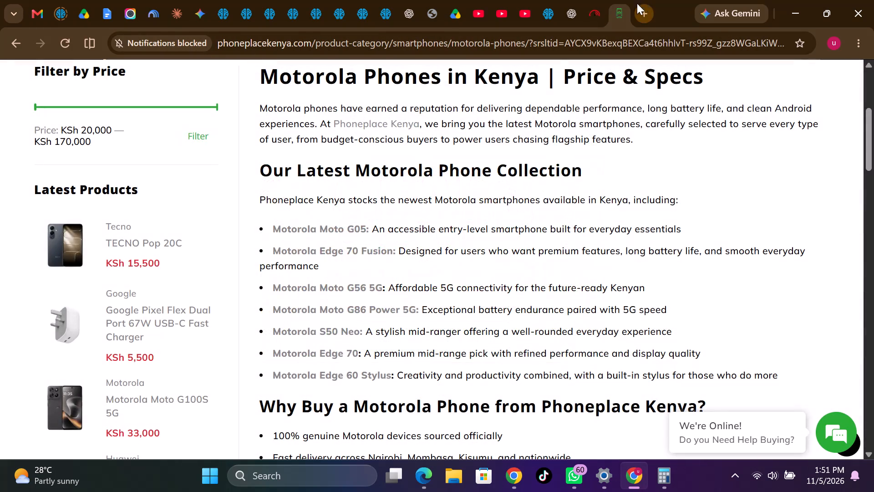
click(617, 15)
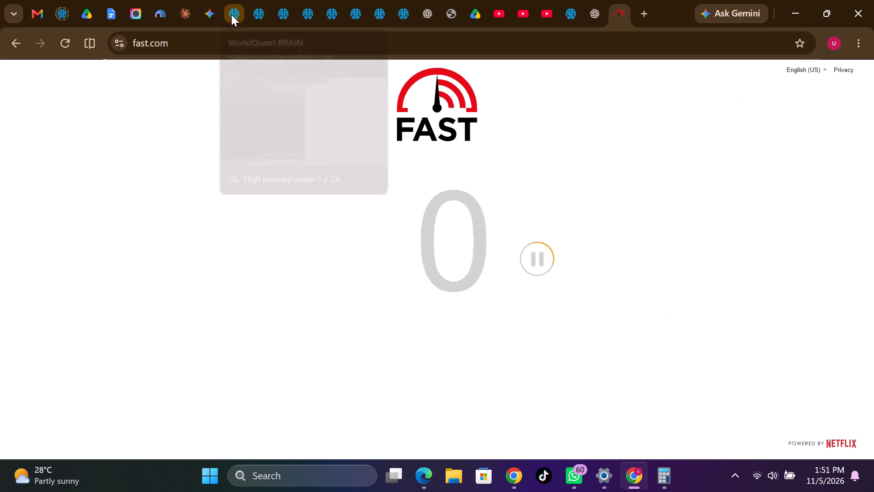
Return to WorldQuant BRAIN, review Simulation 123's yearly results, and reveal its test period.
click(235, 15)
scroll(577, 327, down, 3)
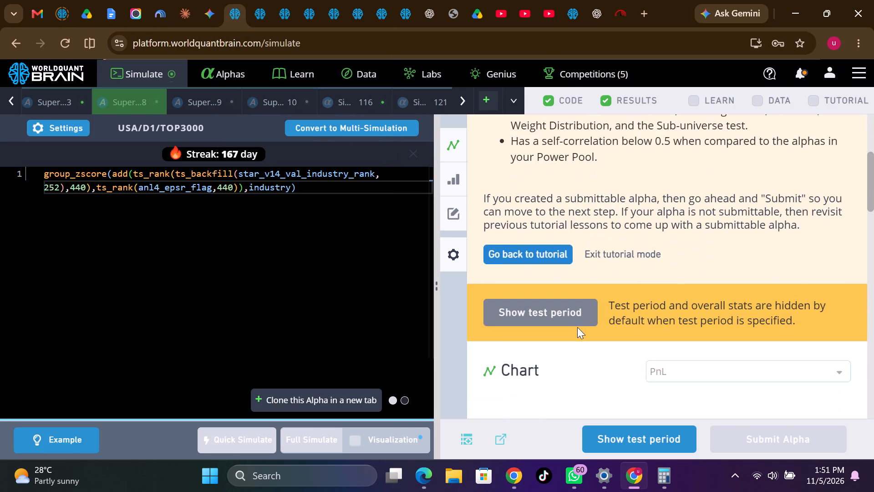
scroll(577, 327, down, 3)
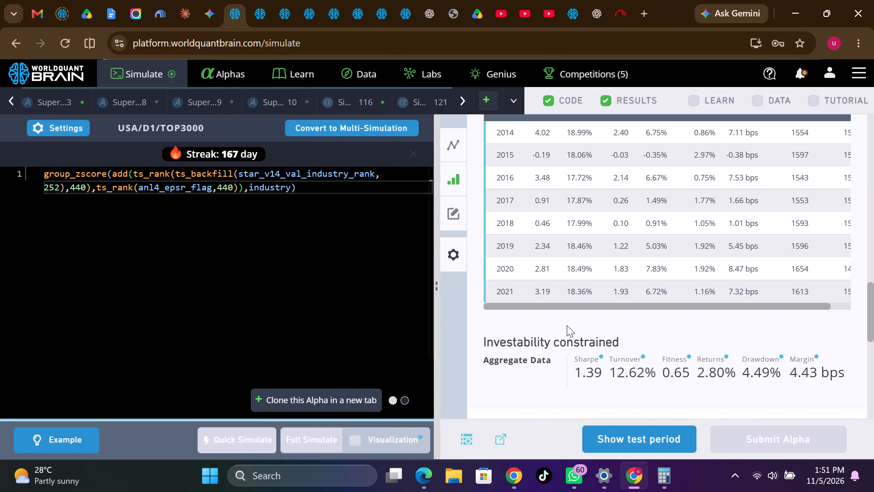
scroll(570, 285, up, 4)
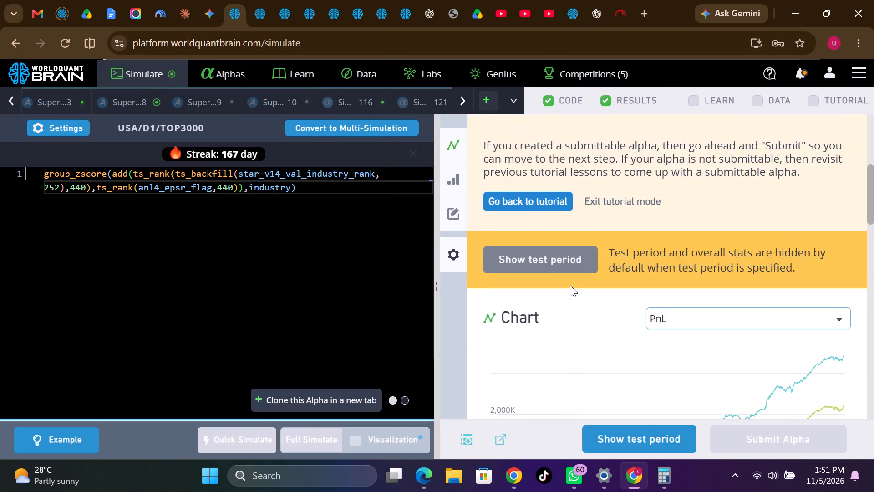
scroll(570, 285, down, 2)
click(635, 441)
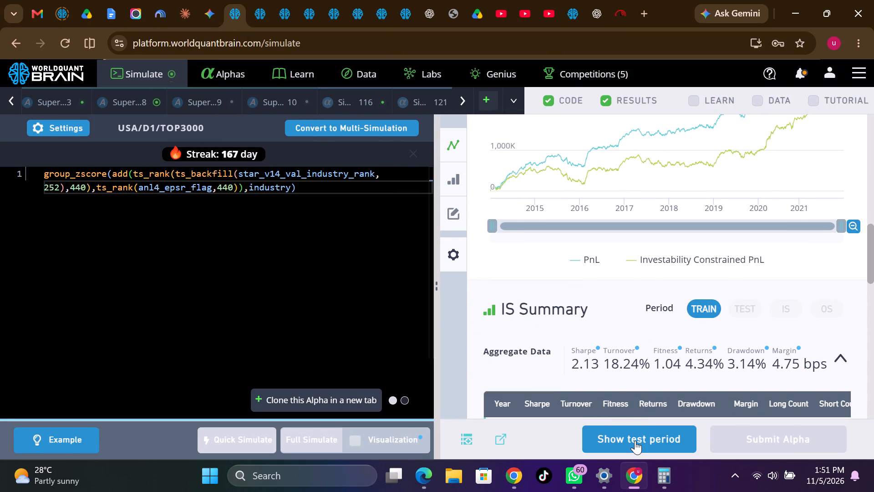
Switch the IS Summary of Simulation 123 to the IS period.
click(784, 307)
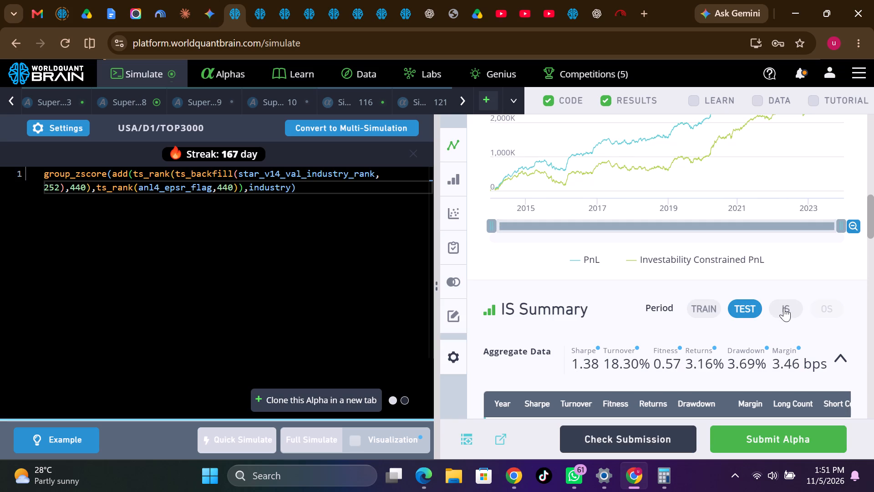
Open Super Simulation 9 and run a full simulation of its GLB/D1/MINVOL1M selection with combo expression 1.
click(210, 102)
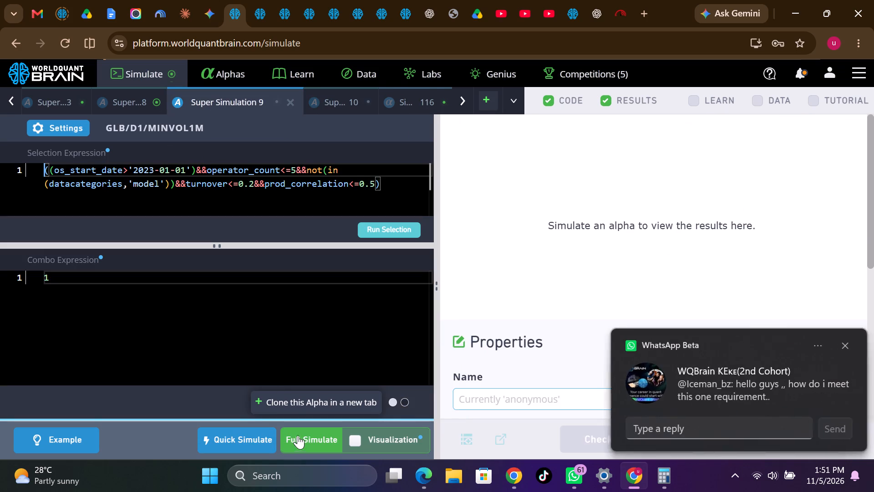
click(309, 440)
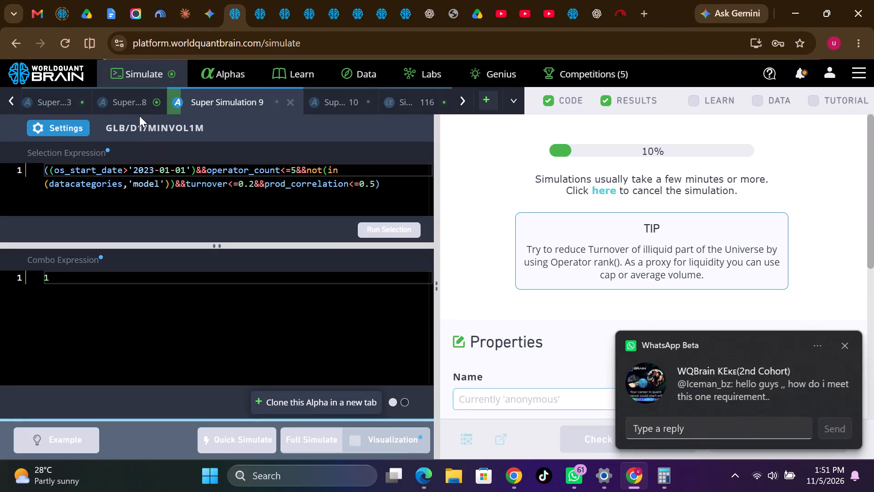
Open Super Simulation 8, dismiss the chat notification, and reveal the test period of its results.
click(135, 96)
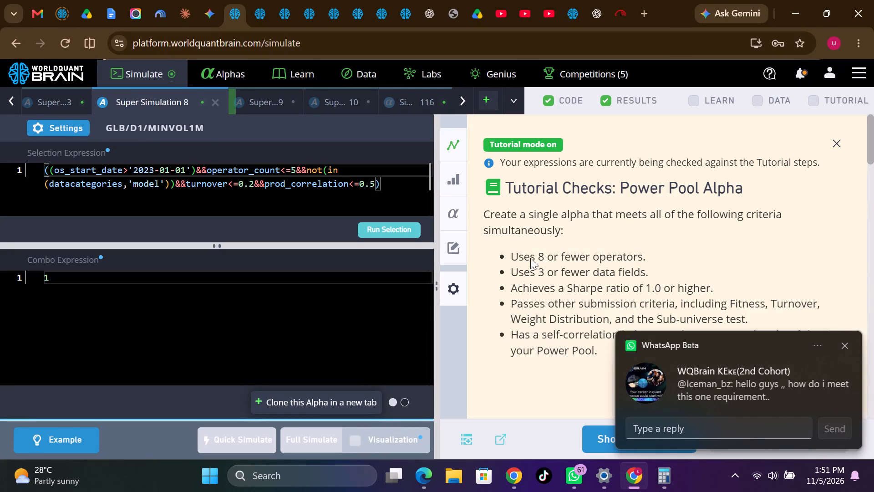
click(846, 339)
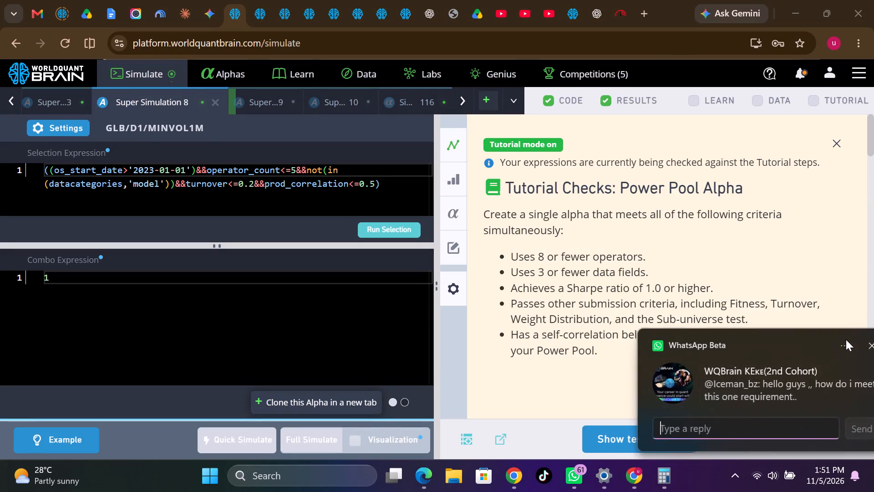
scroll(655, 316, down, 3)
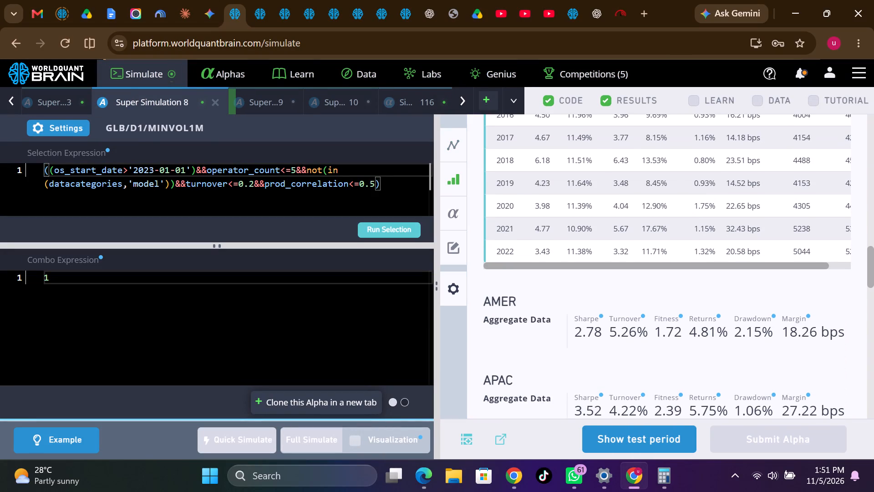
click(683, 439)
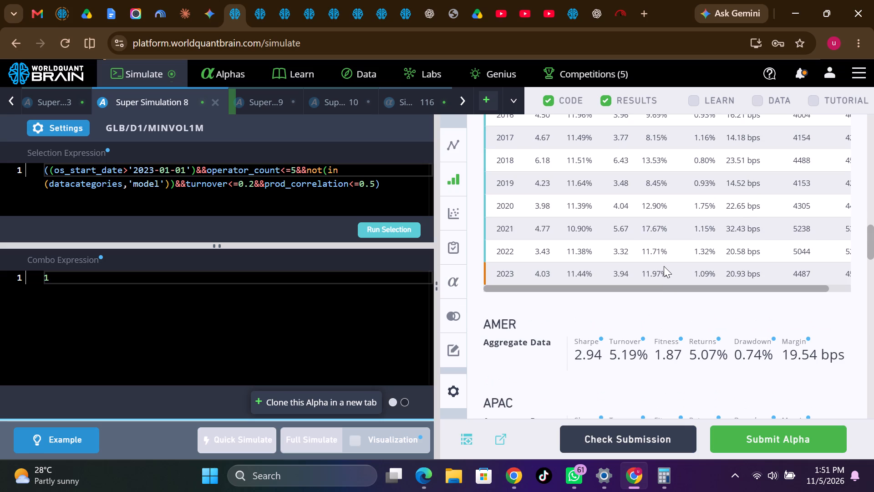
Set Super Simulation 8's IS Summary to the IS period and review its AMER, APAC, EMEA and investability-constrained aggregates, dismissing the chat notification.
scroll(664, 266, up, 4)
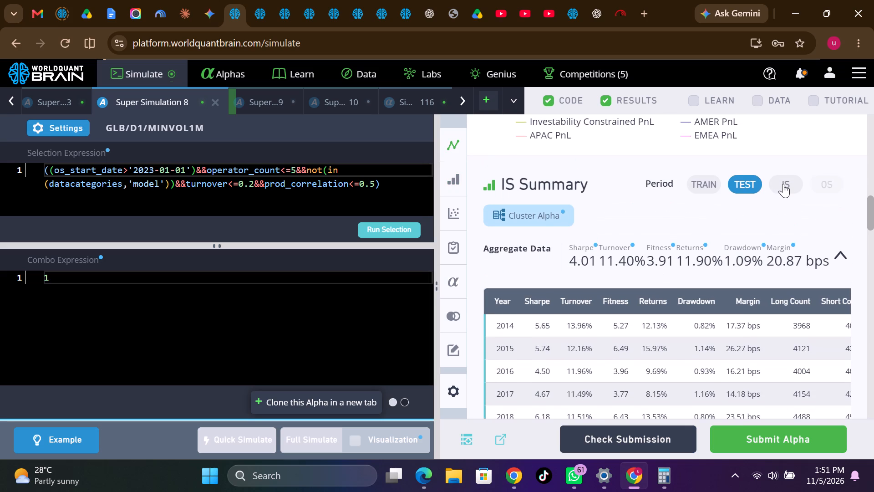
click(786, 184)
scroll(706, 349, down, 3)
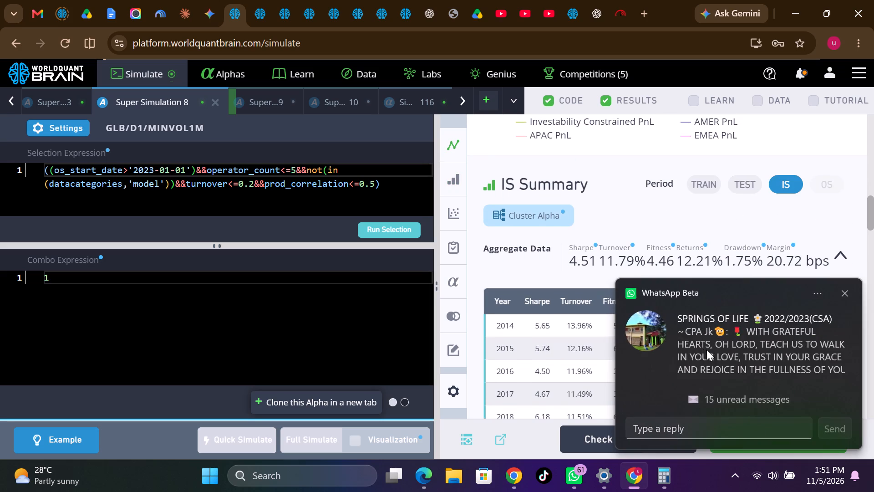
right_click(706, 349)
click(847, 289)
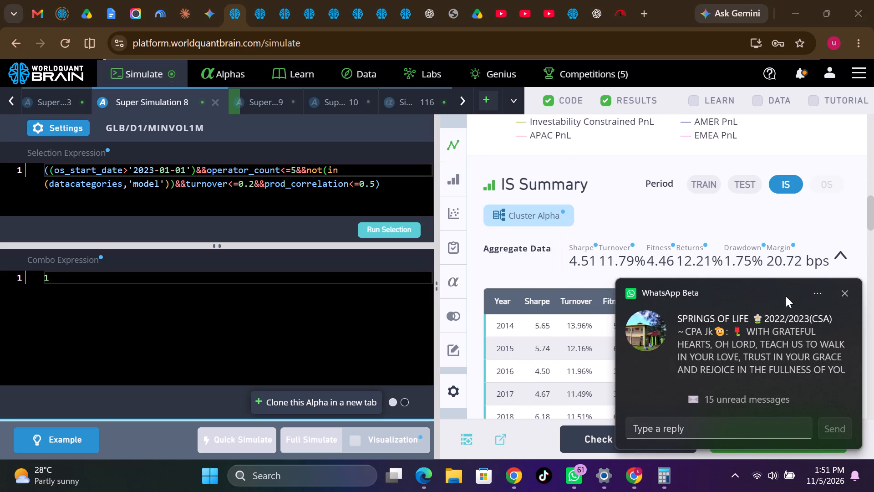
click(845, 296)
scroll(690, 302, down, 5)
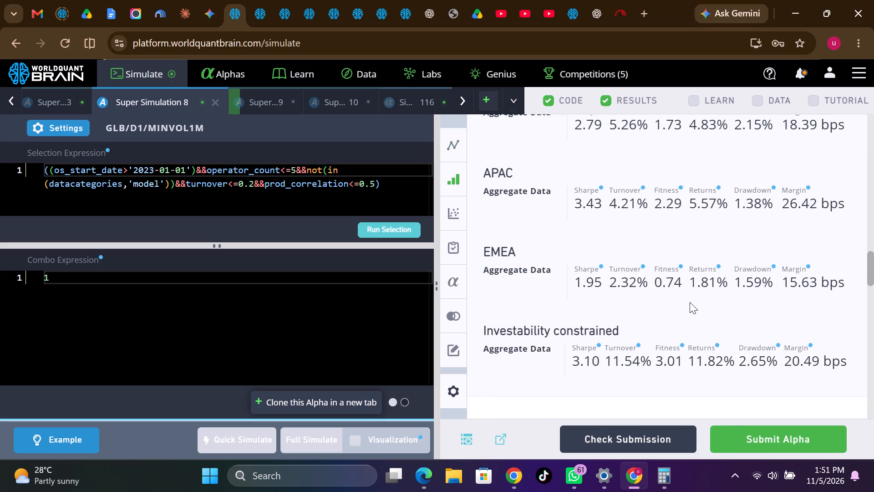
Run the Prod Correlation calculation for Super Simulation 8.
scroll(690, 302, down, 3)
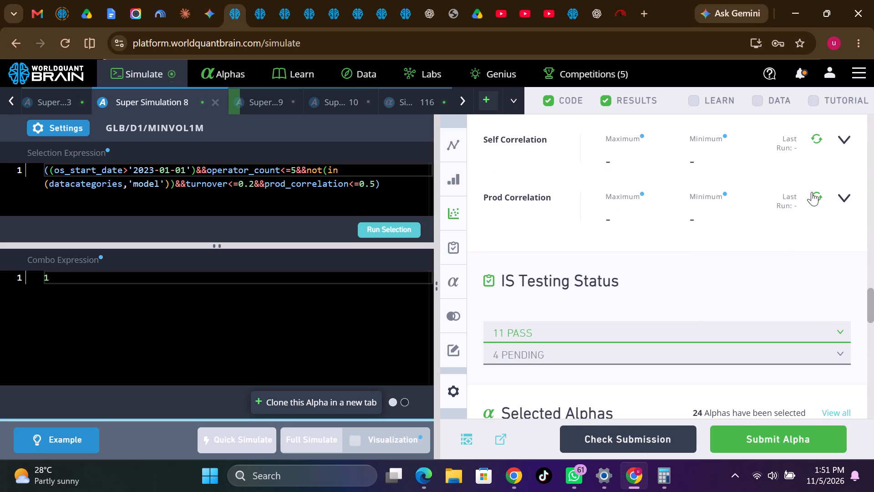
click(816, 196)
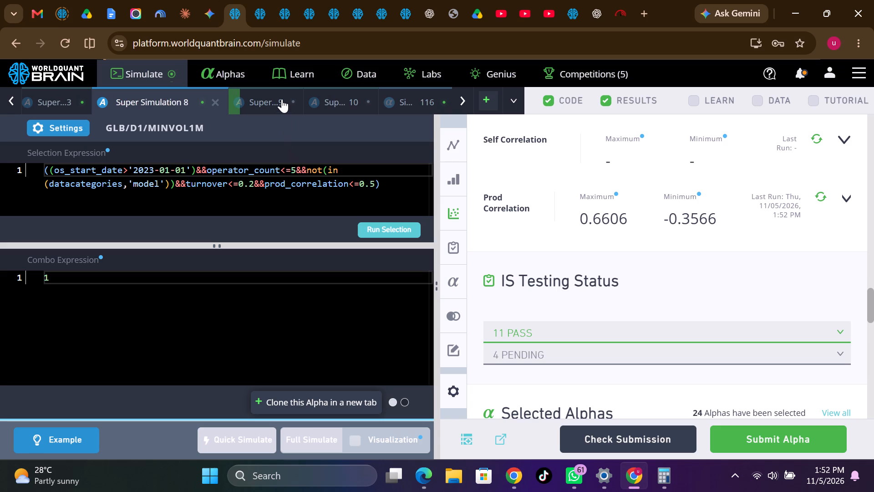
Go back to Simulation 123, check its test-period IS summary, and close that simulation.
scroll(282, 99, left, 3)
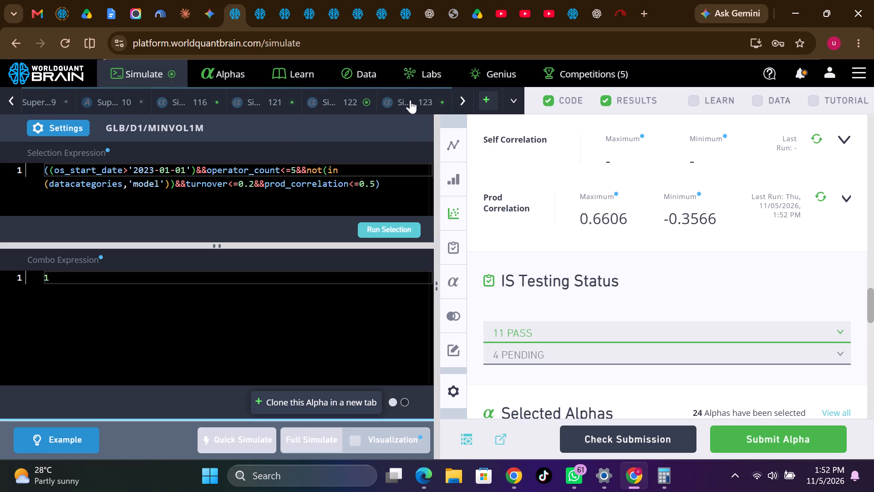
click(412, 99)
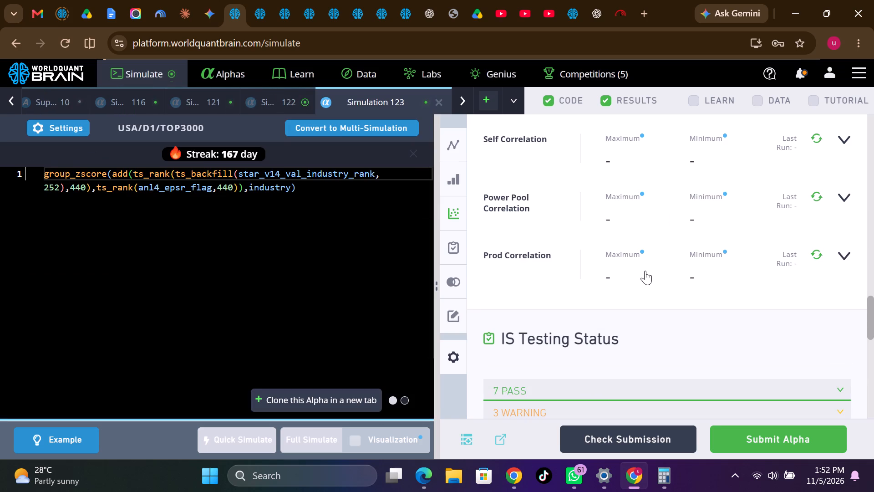
scroll(645, 271, up, 8)
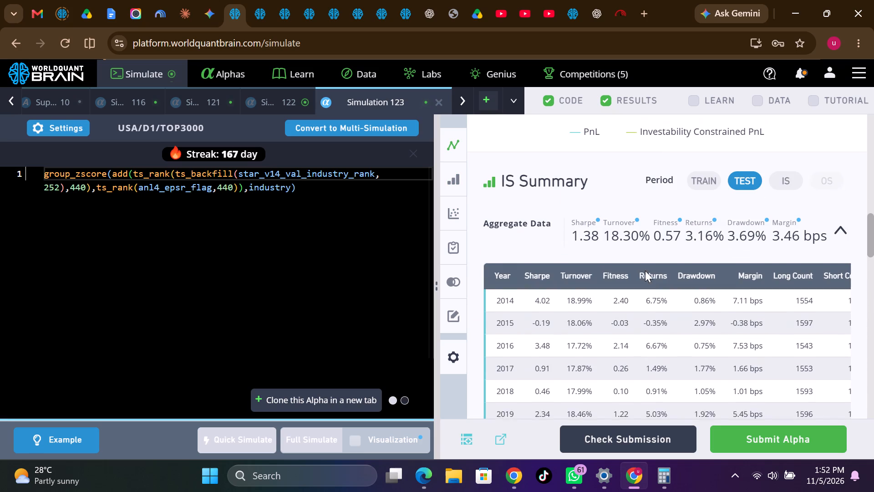
click(440, 100)
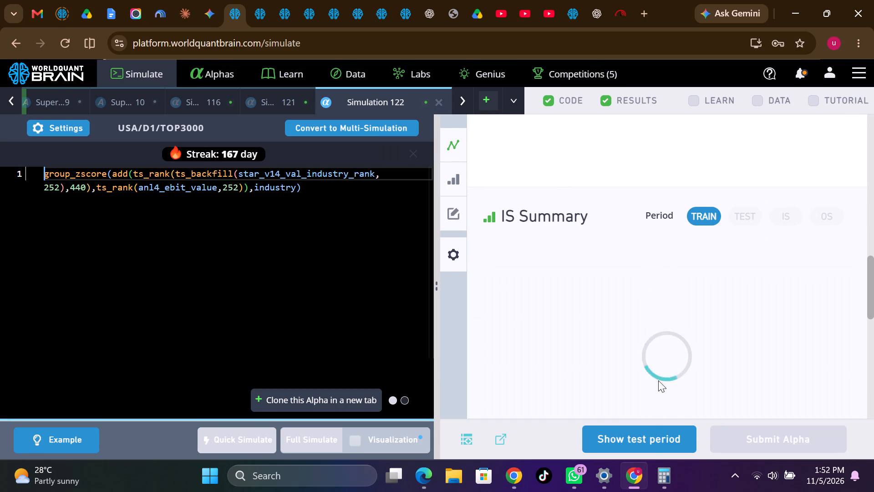
Reveal Simulation 122's test period and compare its test-period and IS summaries.
click(654, 440)
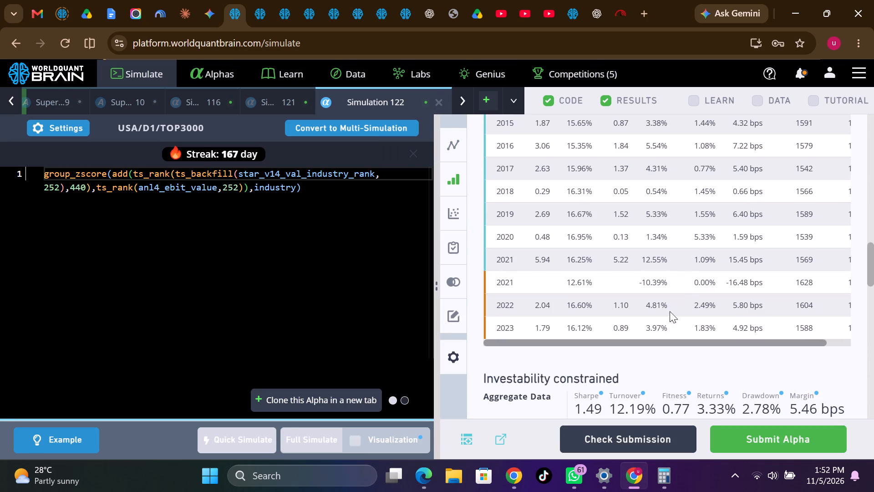
scroll(686, 266, up, 4)
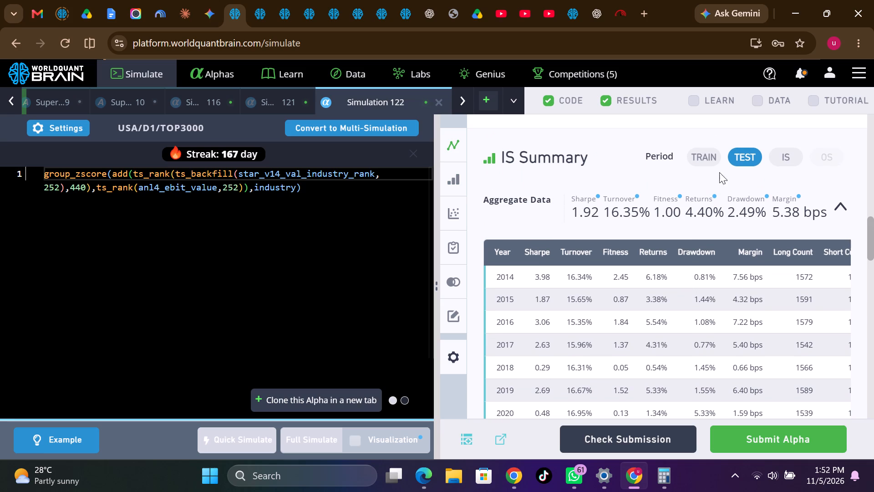
click(781, 157)
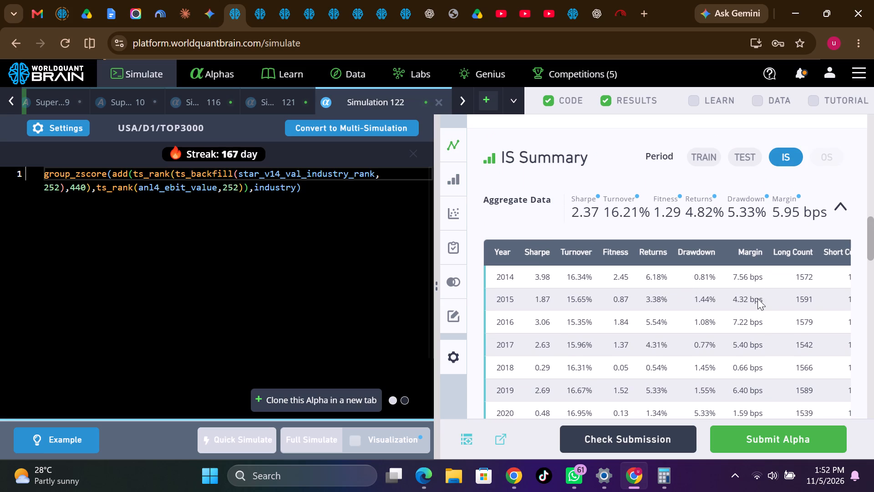
click(741, 156)
click(782, 157)
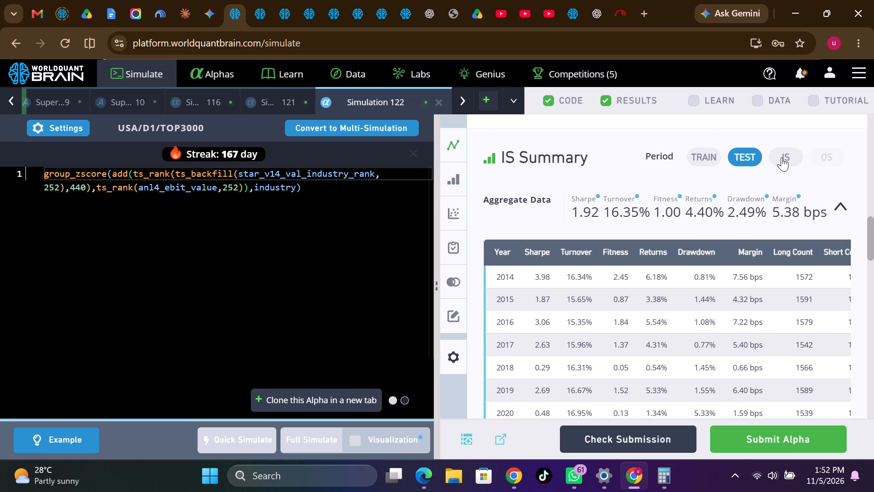
Review Simulation 122's IS testing status and run its Prod Correlation check.
scroll(748, 302, down, 5)
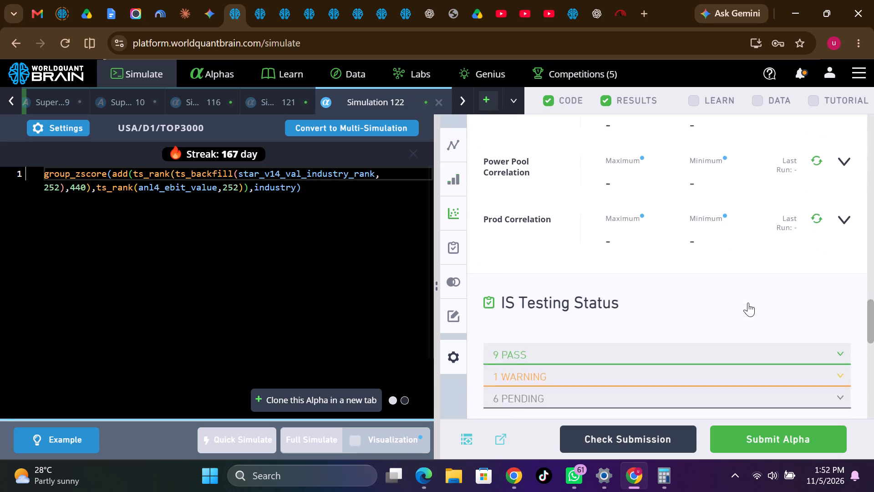
scroll(748, 302, down, 2)
click(816, 136)
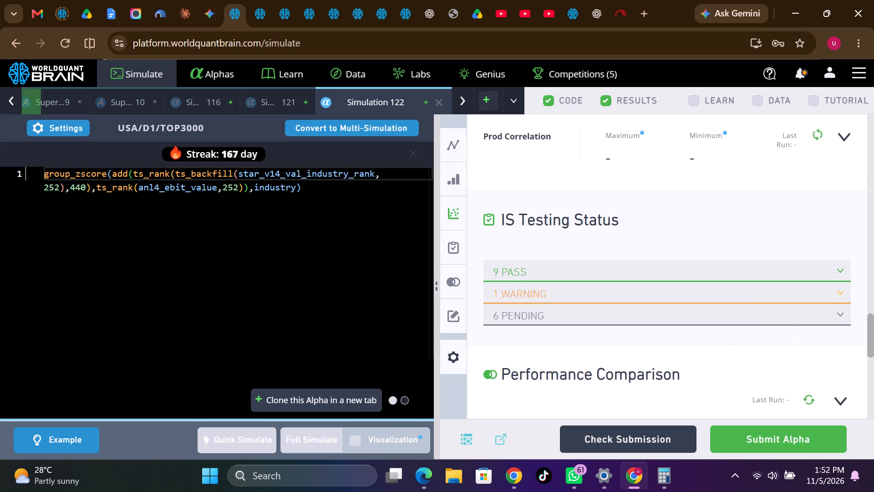
Close Simulation 122, the anl4_ebit_value variant.
click(191, 255)
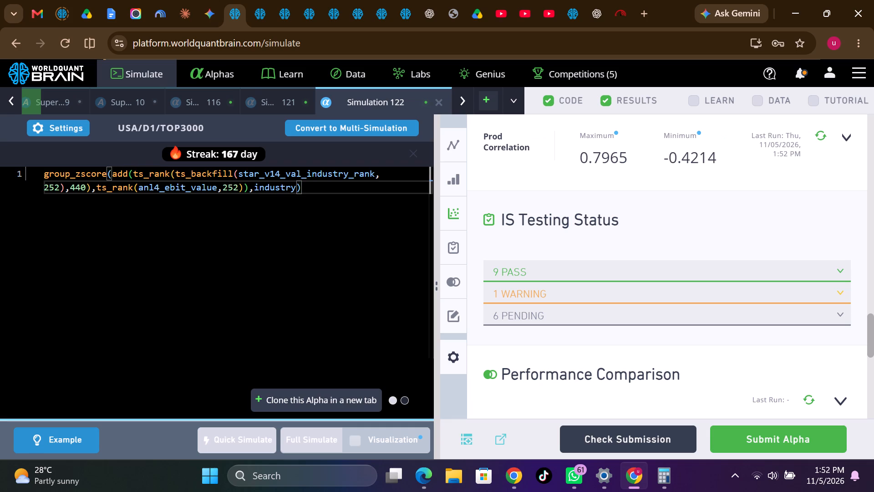
click(437, 101)
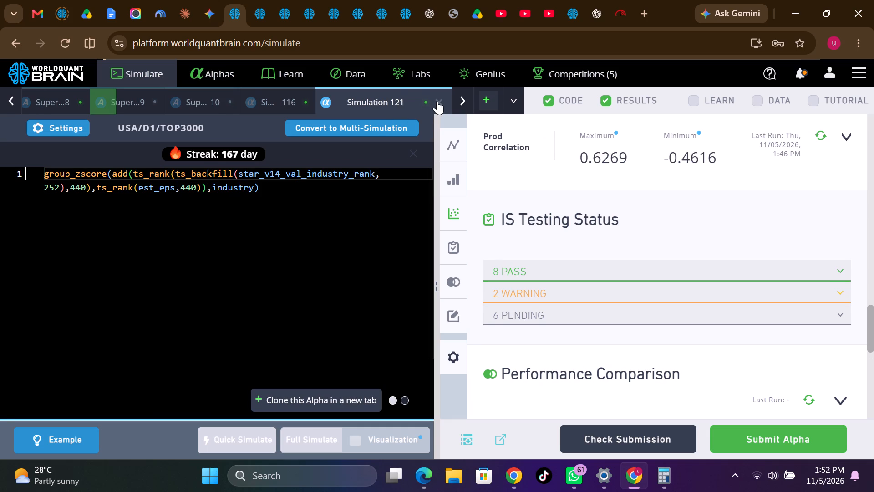
Review Simulation 121's investability-constrained figures and its test-period IS summary.
scroll(598, 252, up, 5)
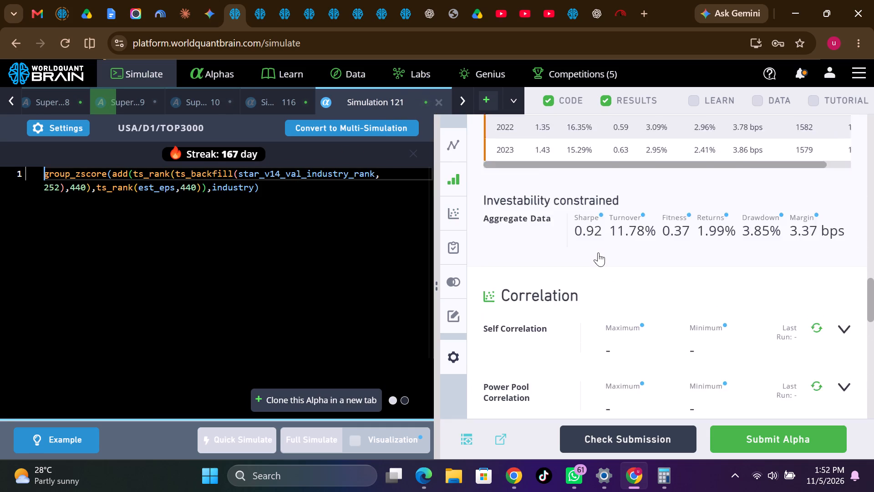
scroll(598, 252, up, 3)
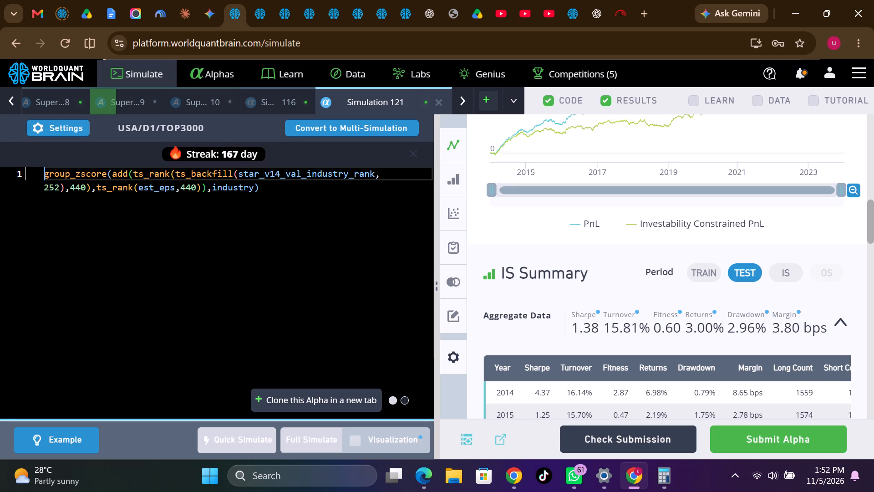
Look through the USA analyst4 dataset's field list and copy the field name anl4_netprofit_number.
click(260, 10)
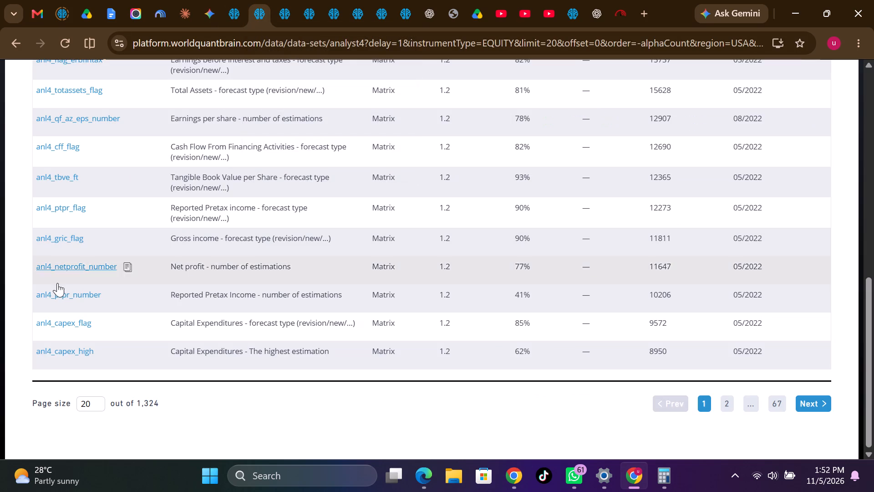
scroll(93, 194, up, 1)
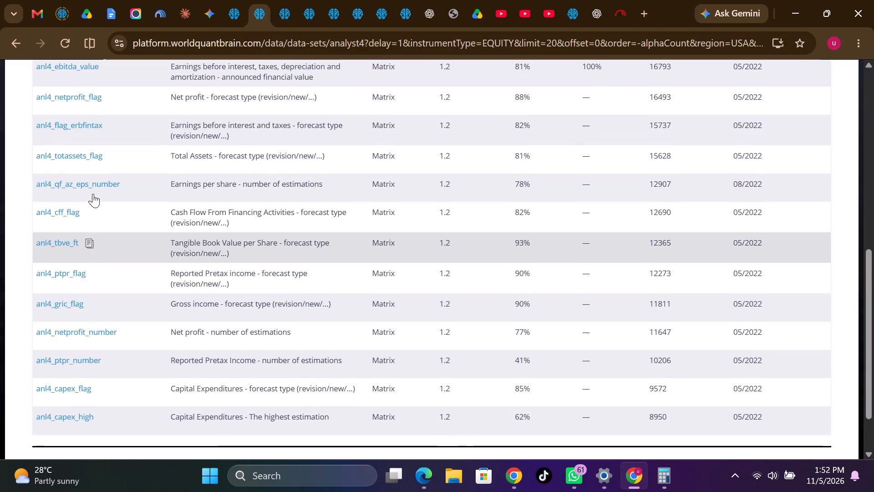
scroll(93, 194, up, 1)
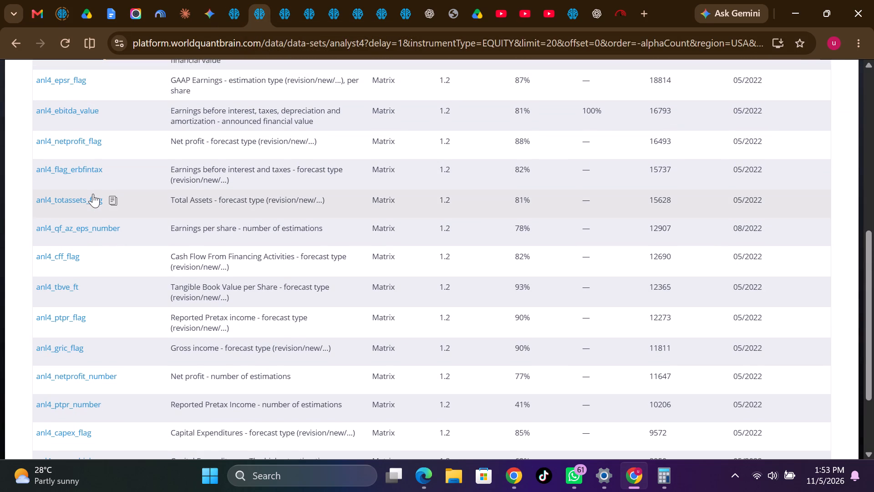
drag(93, 194, 121, 373)
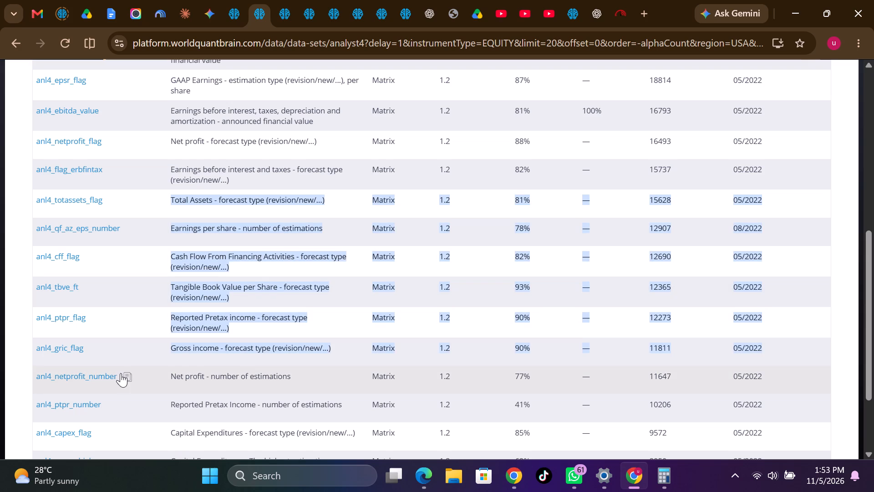
drag(121, 373, 16, 238)
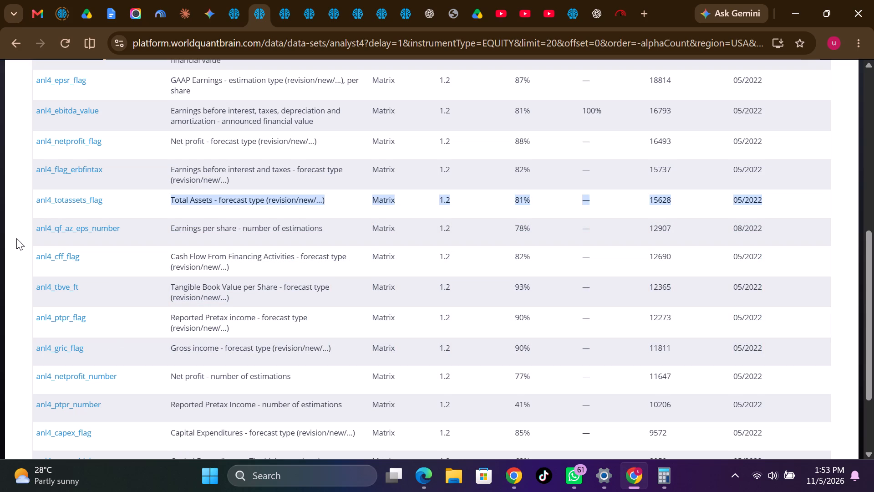
click(16, 238)
scroll(133, 286, up, 4)
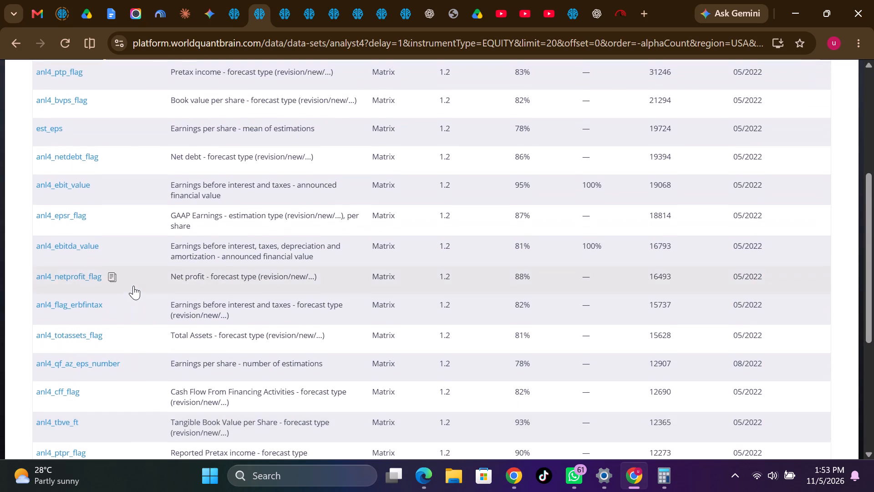
scroll(133, 286, up, 1)
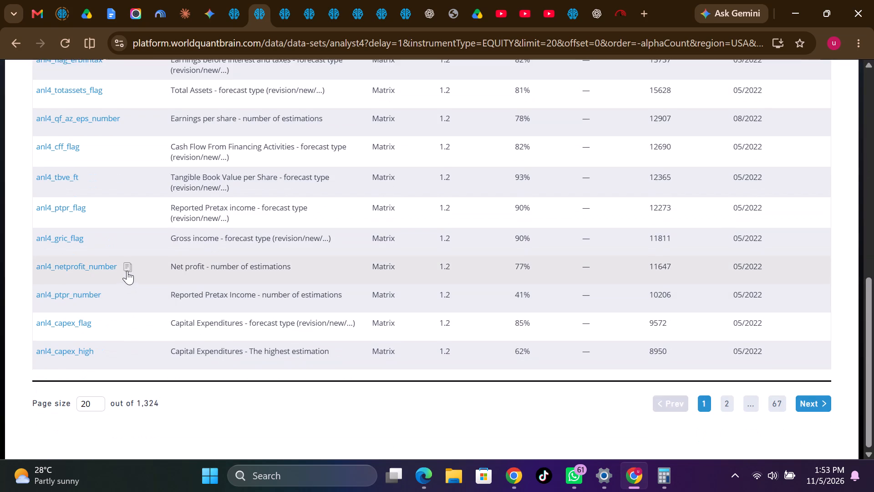
click(129, 263)
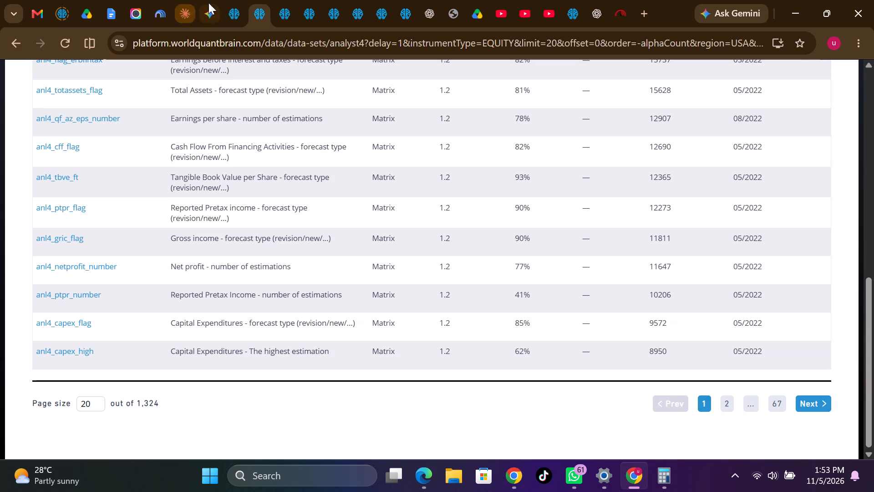
Replace est_eps with anl4_netprofit_number in Simulation 121's expression and run a full simulation.
click(224, 15)
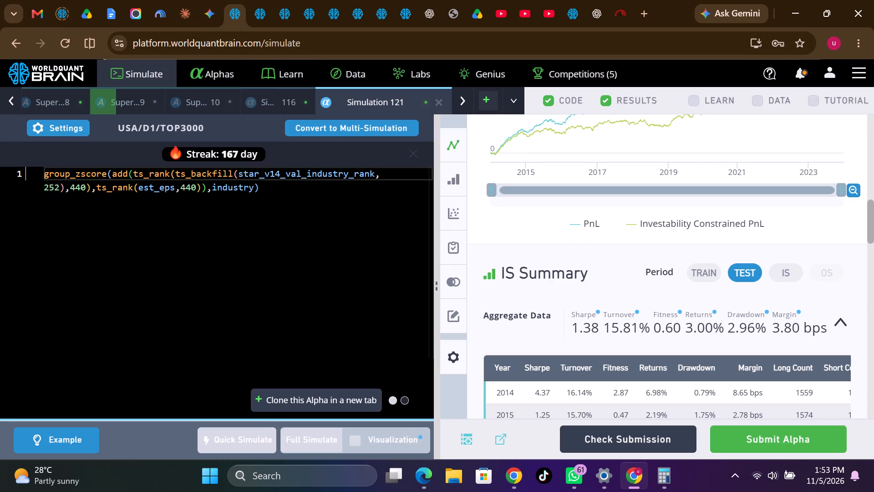
double_click(152, 187)
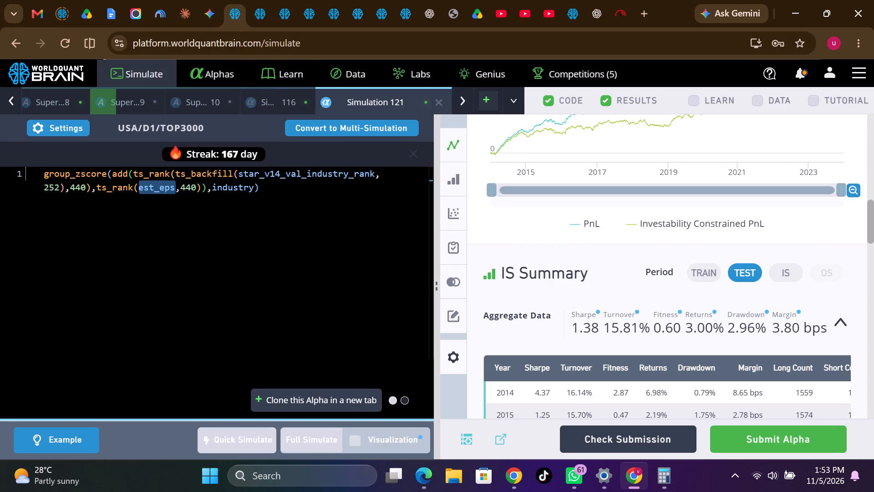
key(ctrl+v)
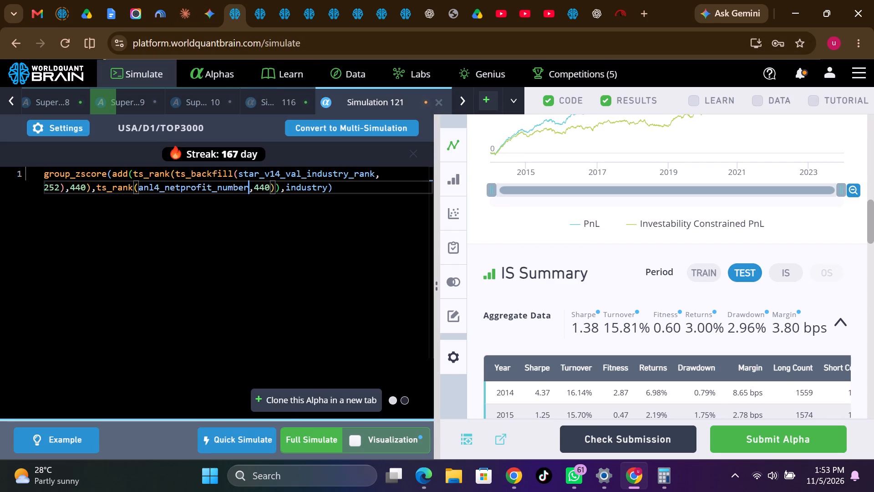
click(309, 443)
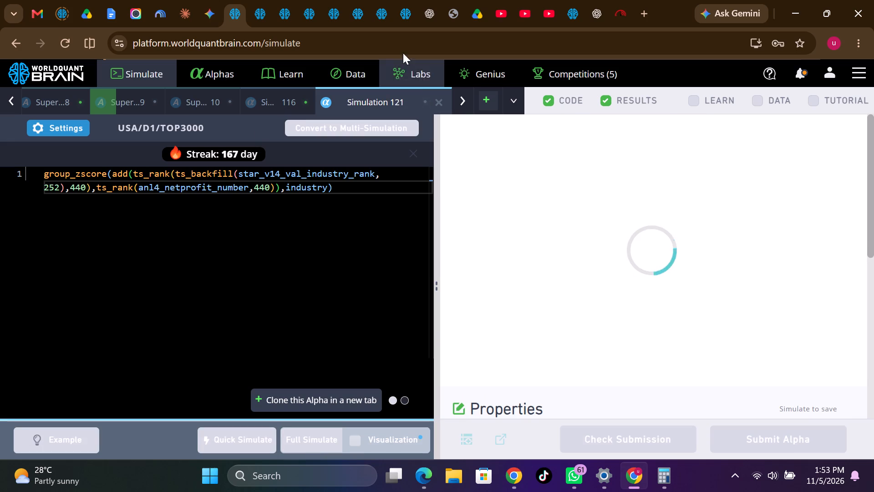
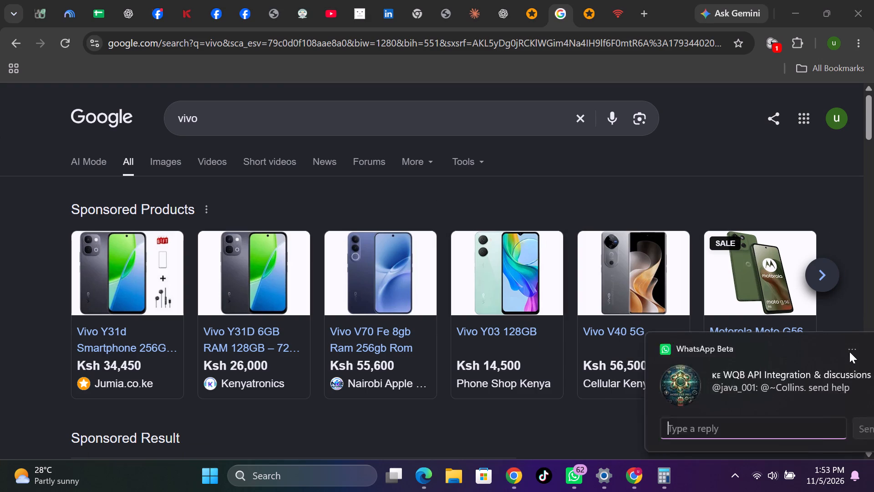
Look through the sponsored phone listings and their prices in the Google results for vivo.
scroll(727, 292, left, 4)
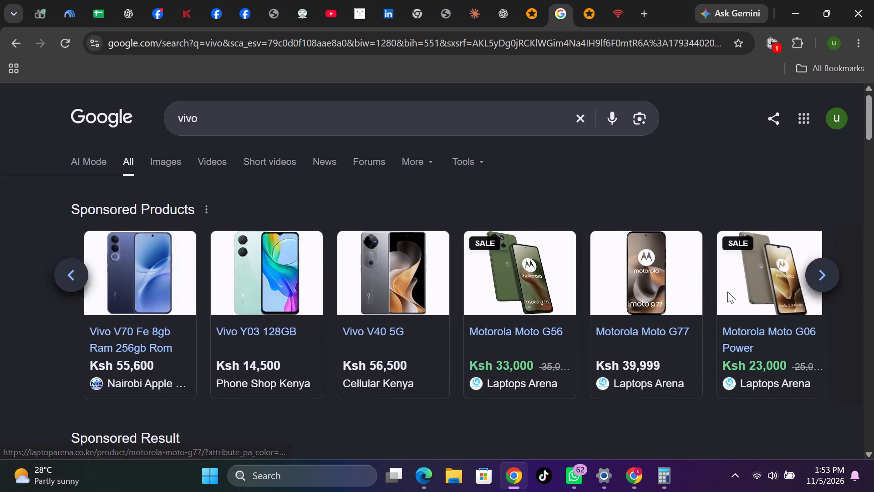
scroll(727, 292, left, 4)
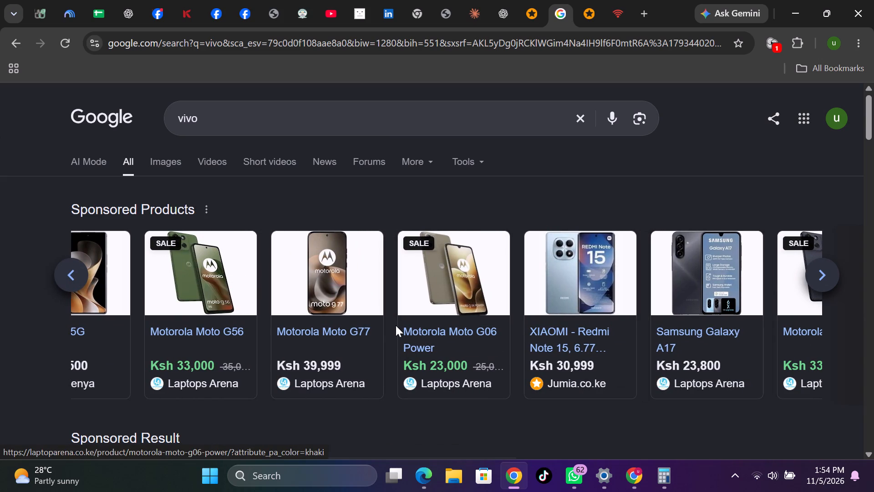
Browse the sponsored phones in the vivo search results and open the Motorola Moto G56 listing from Laptops Arena.
scroll(400, 323, right, 4)
click(380, 309)
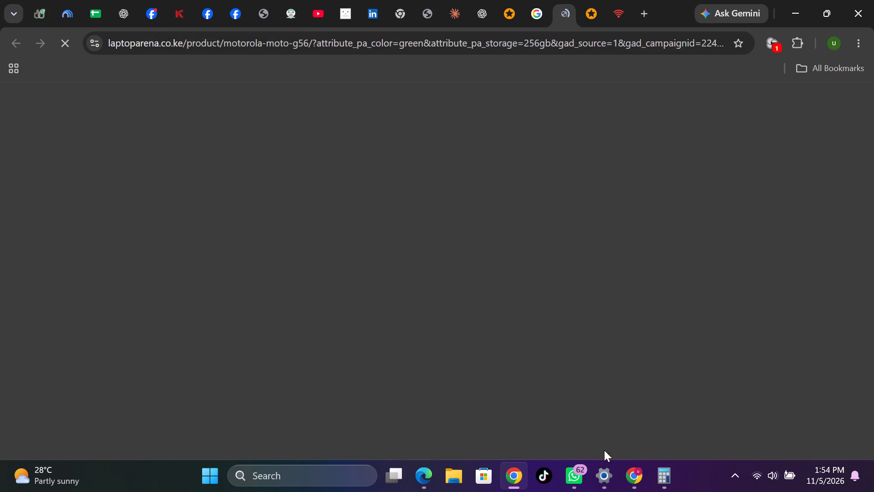
Examine the Motorola Moto G56 listing, including its price, specifications, and colour and storage options.
click(613, 430)
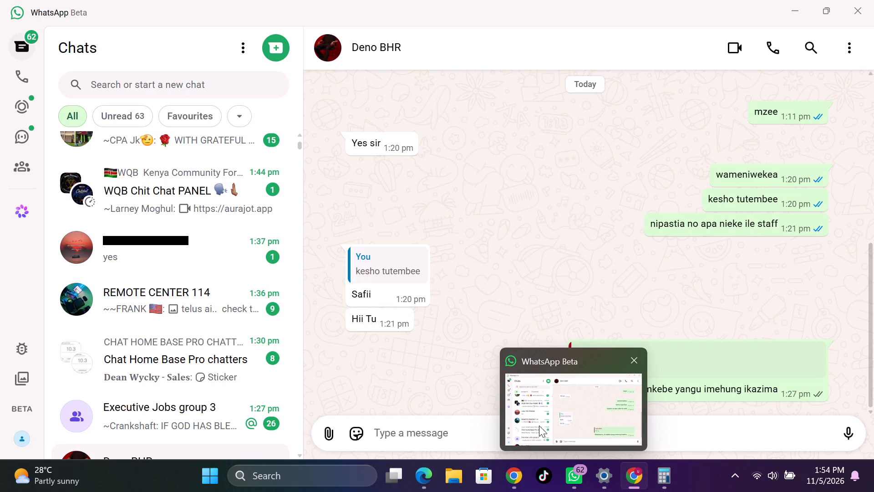
click(522, 425)
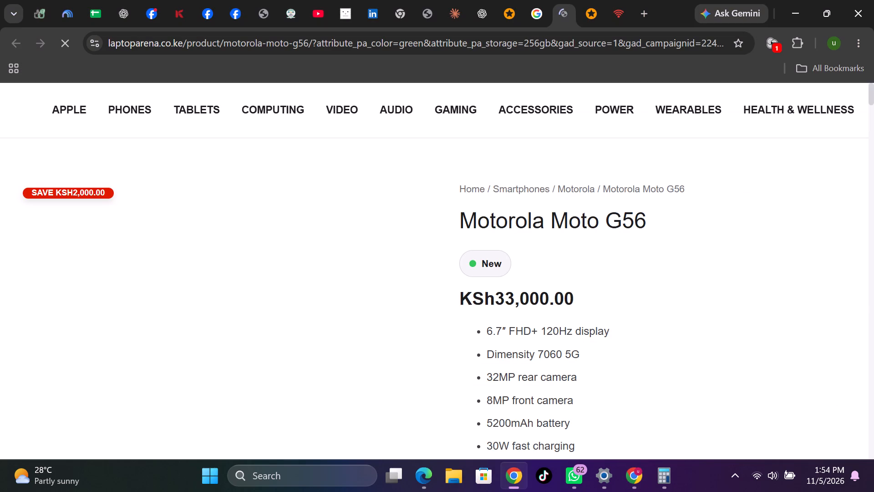
scroll(414, 309, down, 1)
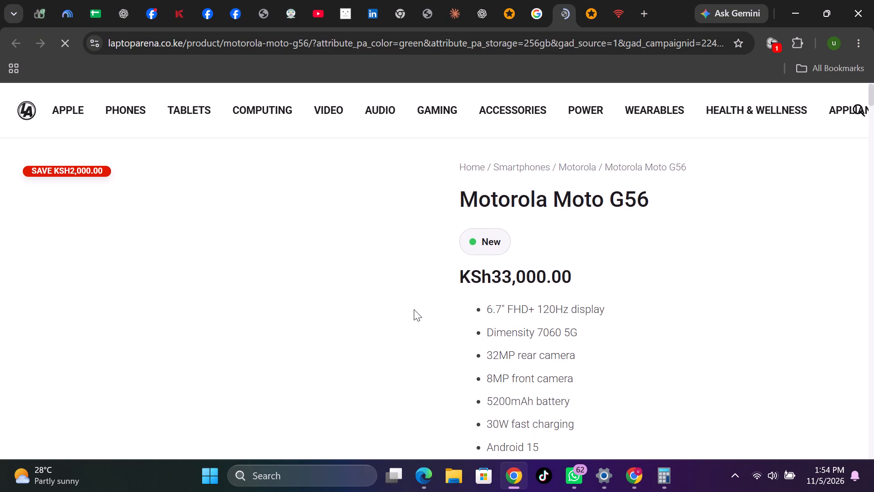
scroll(414, 309, down, 1)
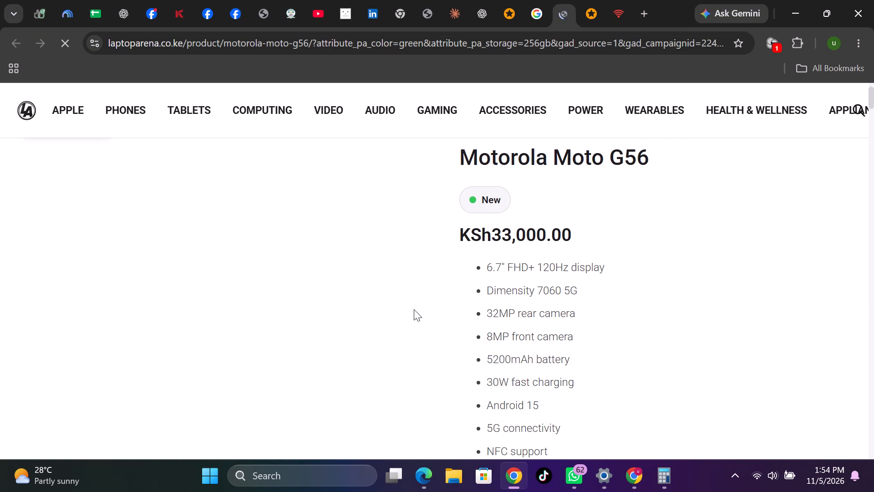
scroll(414, 309, down, 3)
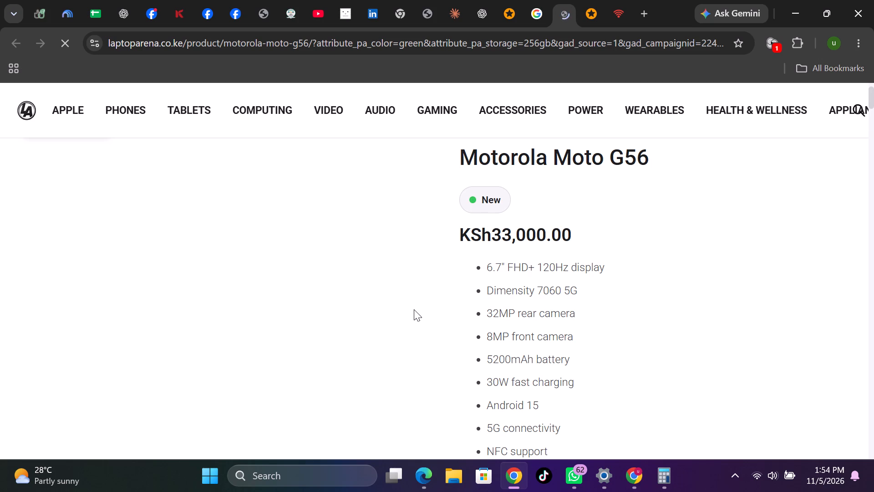
scroll(414, 309, down, 2)
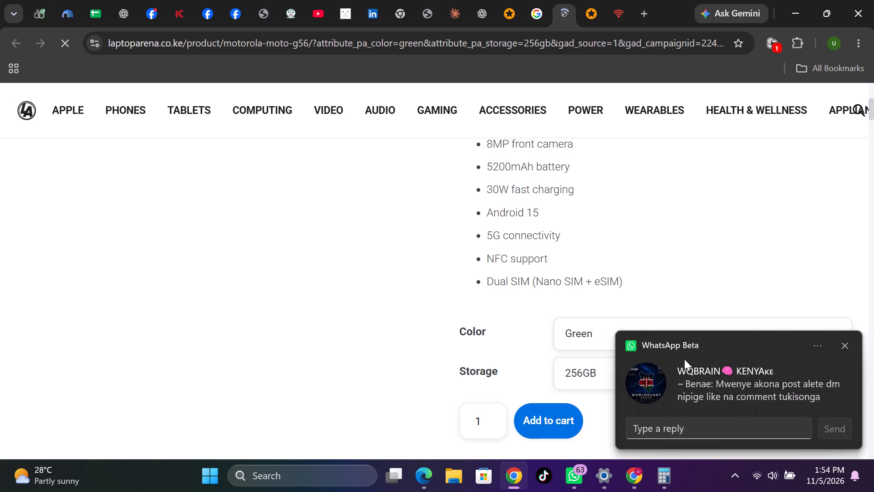
Switch to WhatsApp and open the new message from the WQBRAIN Kenya group.
click(684, 359)
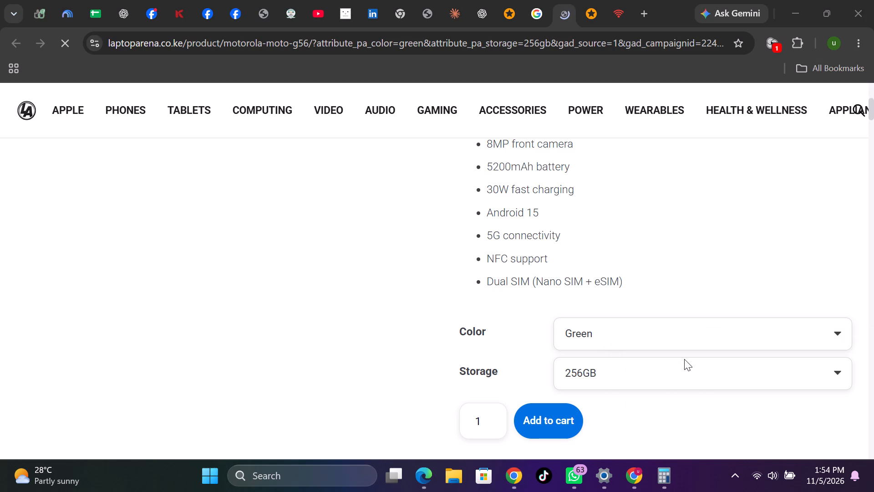
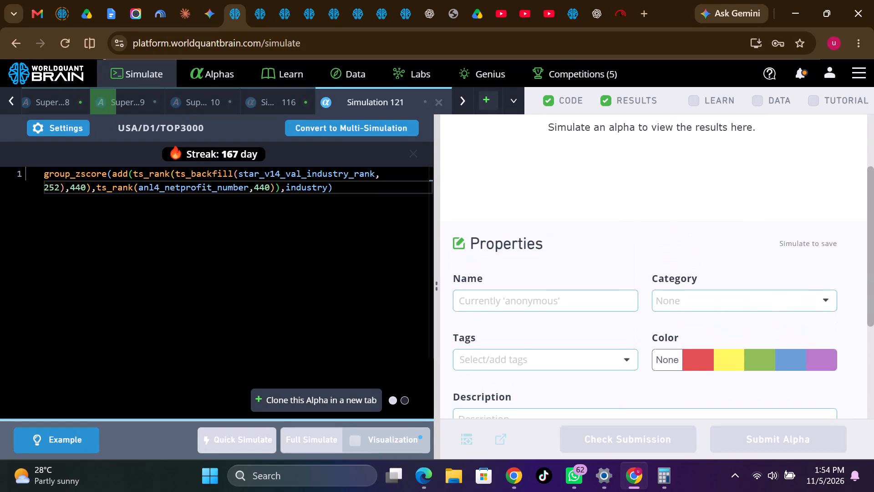
Check Simulation 121 for results, comparing briefly with Super Simulation 10 before returning to the anl4_netprofit_number variant.
scroll(554, 267, up, 3)
scroll(554, 267, down, 2)
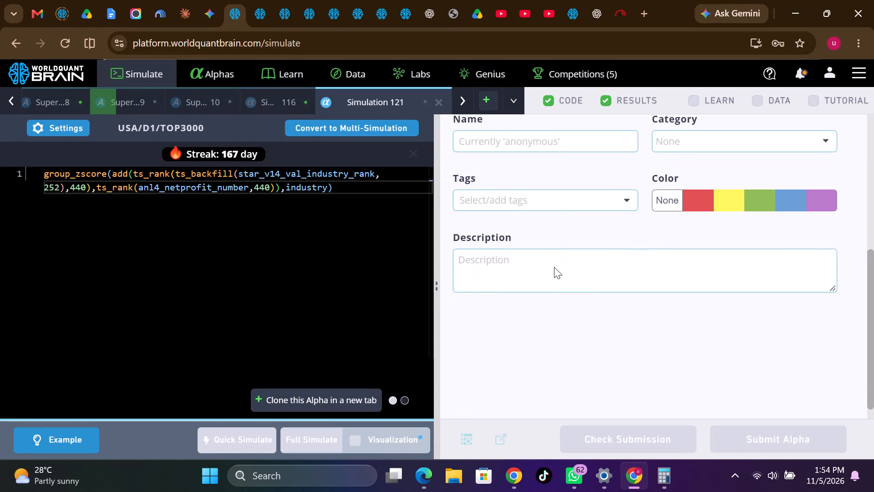
click(209, 95)
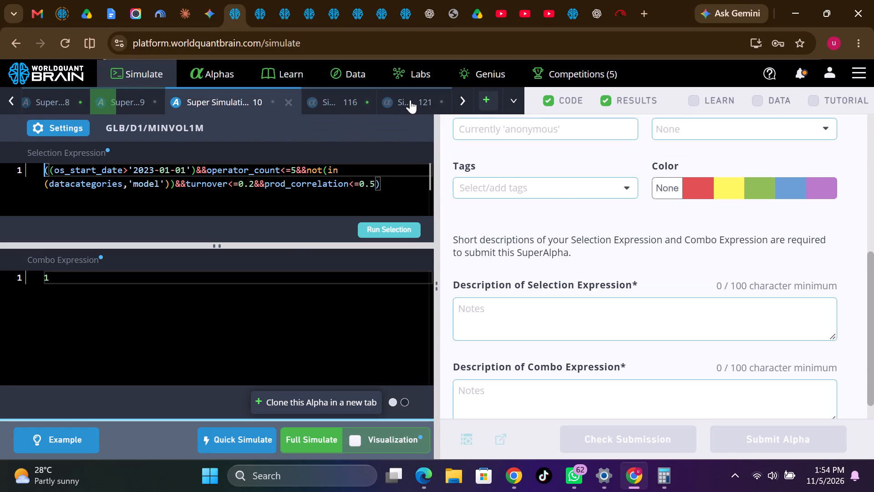
click(411, 100)
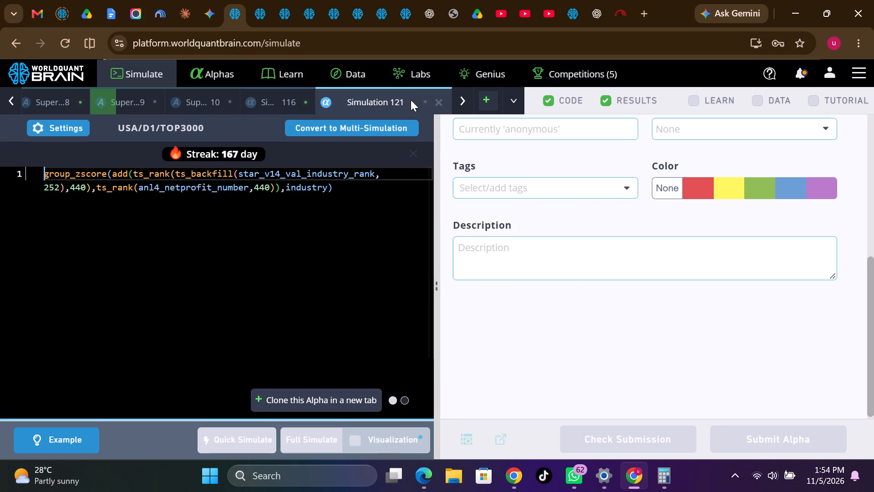
Show the test period of Simulation 121 and compare its IS Summary statistics for the TEST and IS periods.
scroll(680, 335, down, 2)
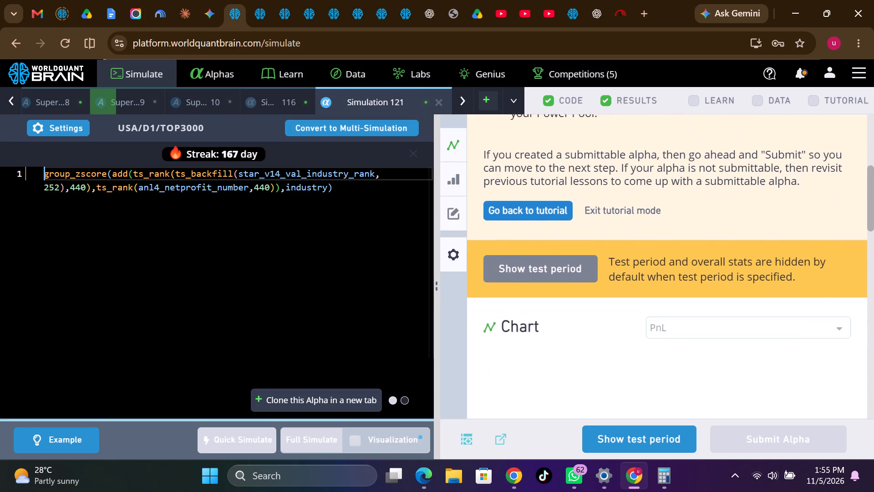
scroll(680, 335, down, 1)
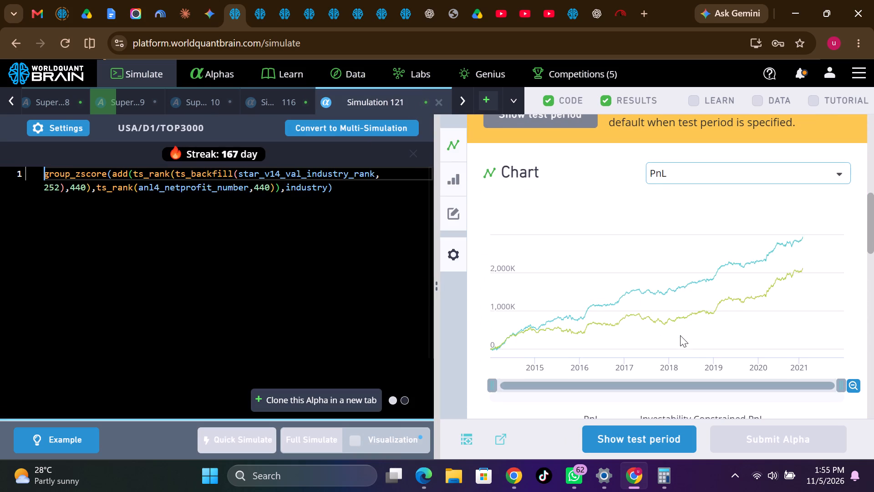
scroll(680, 335, down, 3)
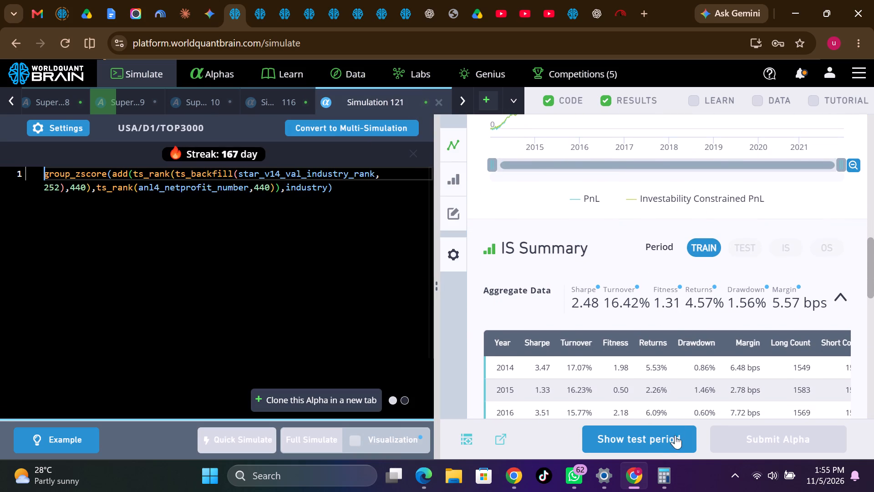
click(665, 442)
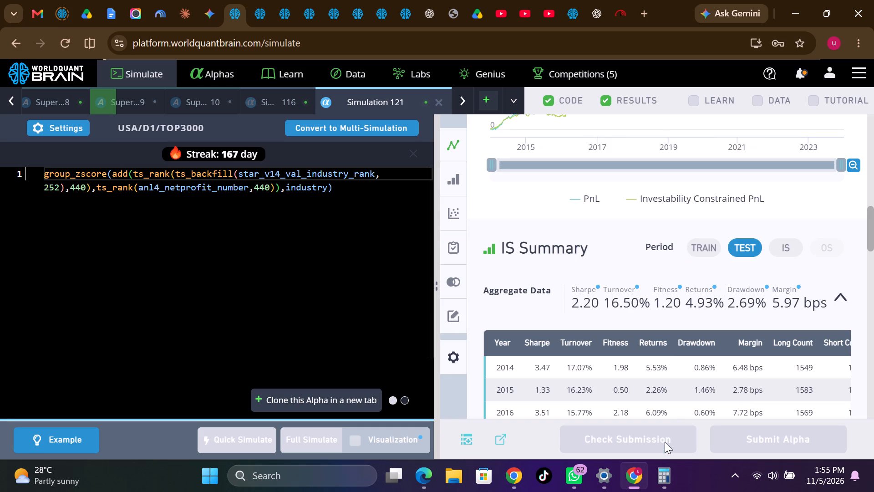
click(786, 245)
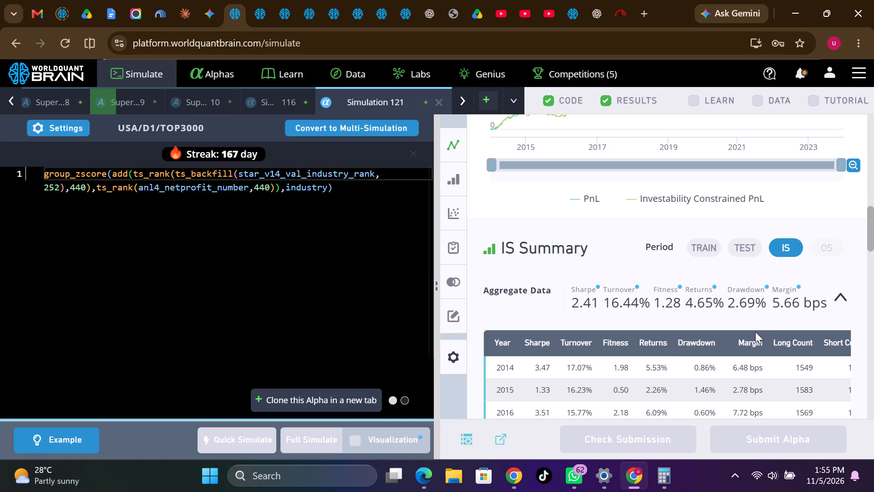
click(740, 248)
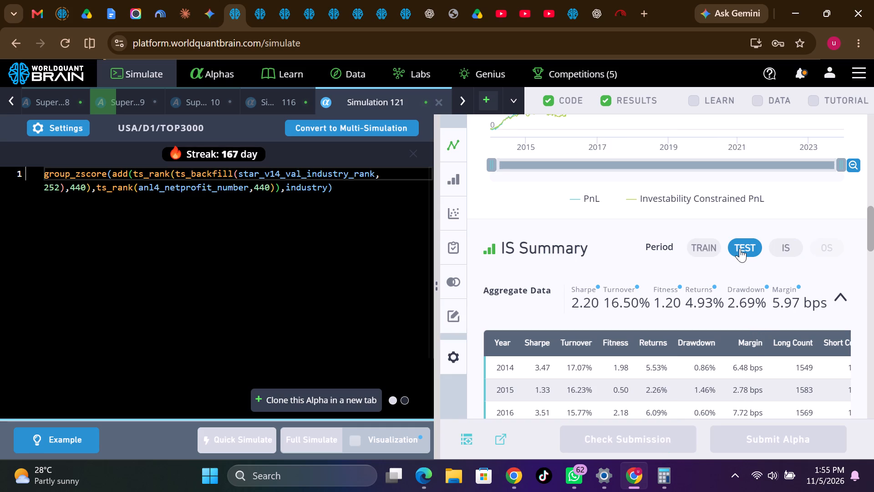
click(787, 250)
Run the Prod Correlation check for Simulation 121 and look over its investability constrained data and IS Testing Status meanwhile.
scroll(775, 346, down, 4)
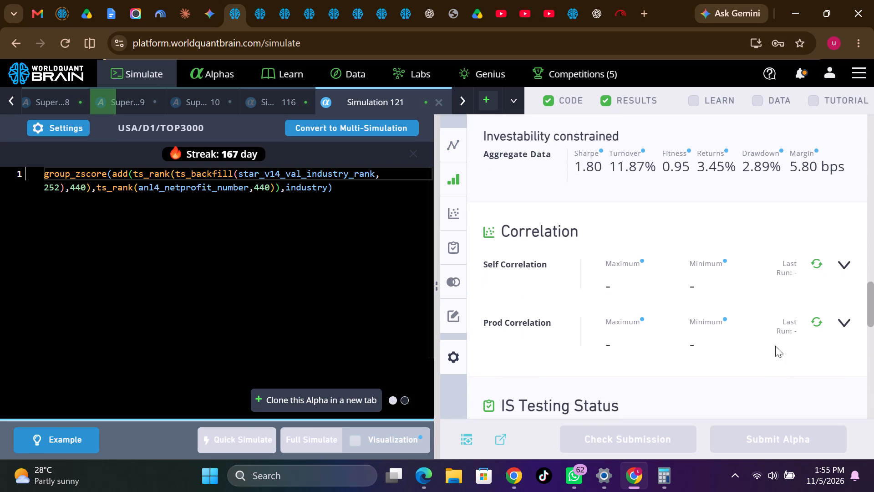
click(818, 291)
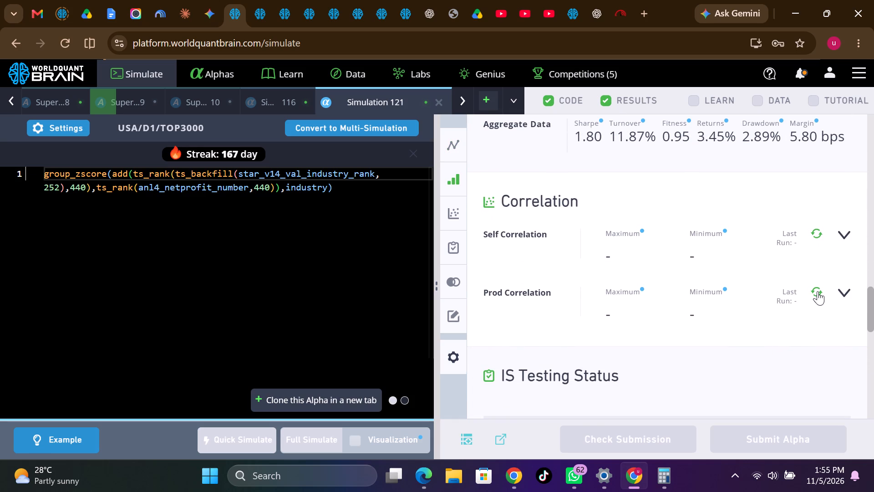
scroll(755, 273, up, 2)
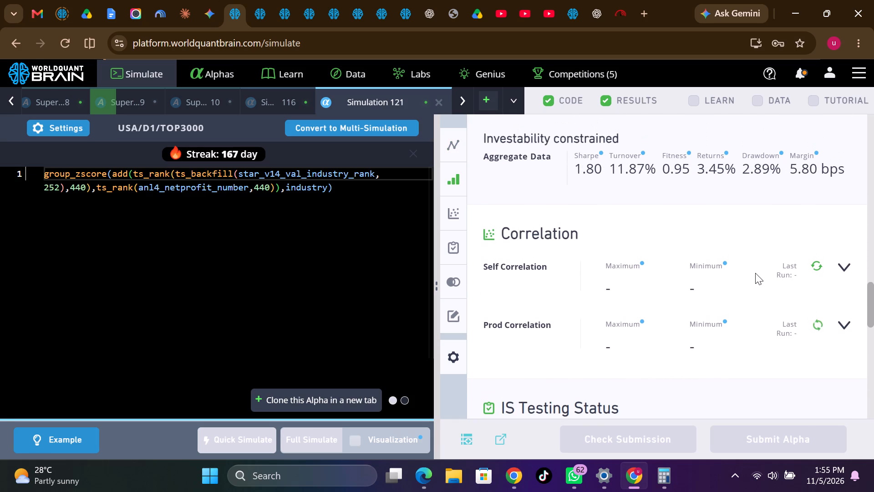
scroll(755, 273, up, 1)
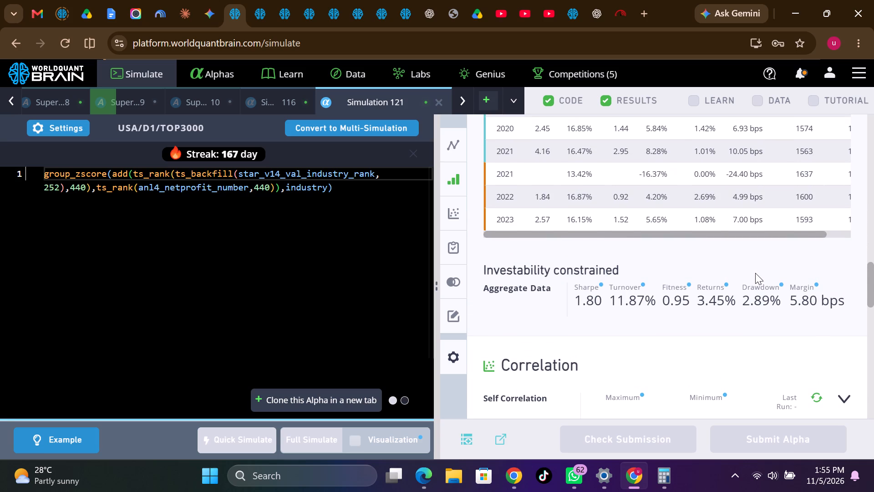
scroll(755, 273, down, 3)
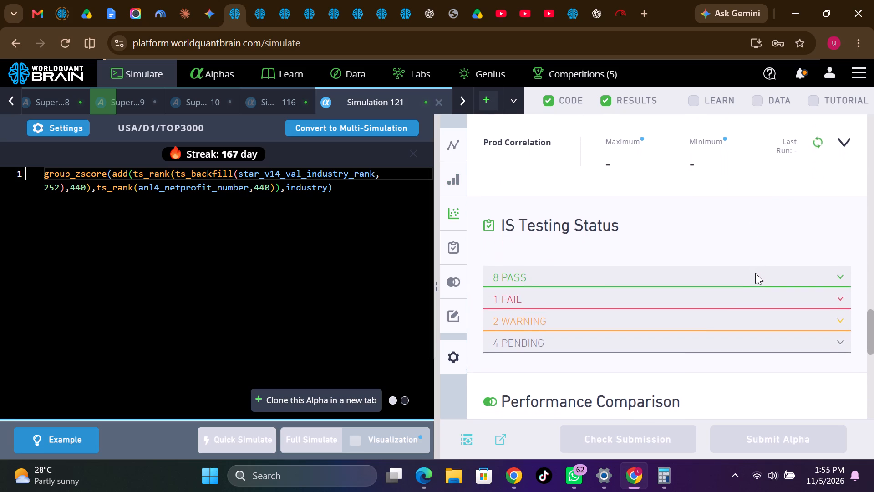
Expand the failed check in Simulation 121's IS Testing Status and review it along with the Prod Correlation result.
scroll(755, 273, down, 1)
click(736, 295)
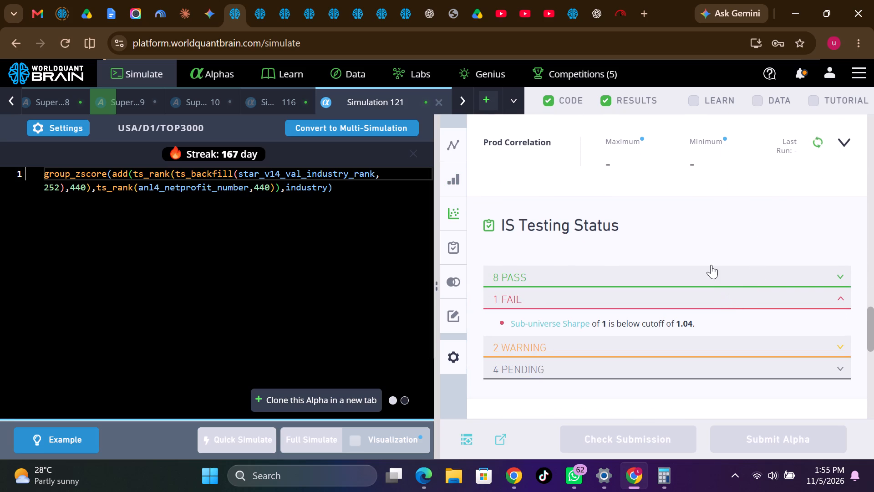
scroll(708, 260, up, 1)
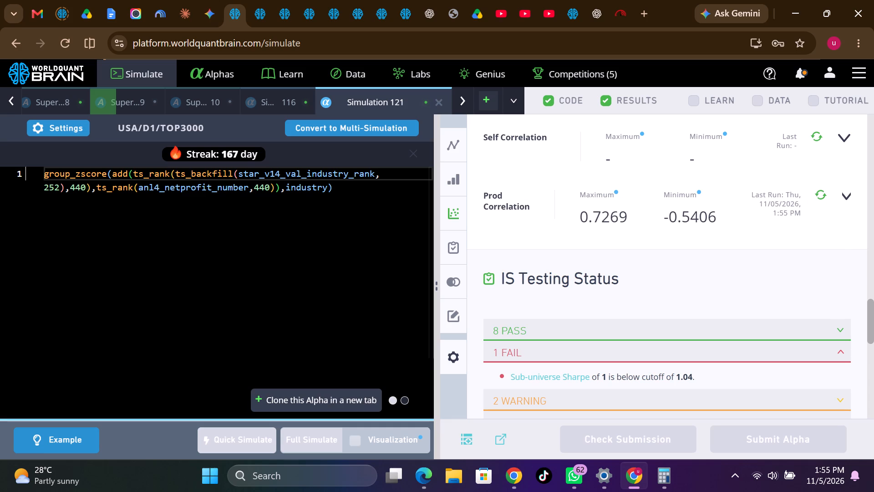
Set the ts_rank lookback for anl4_netprofit_number to 252 in Simulation 121 and run a full simulation.
double_click(262, 186)
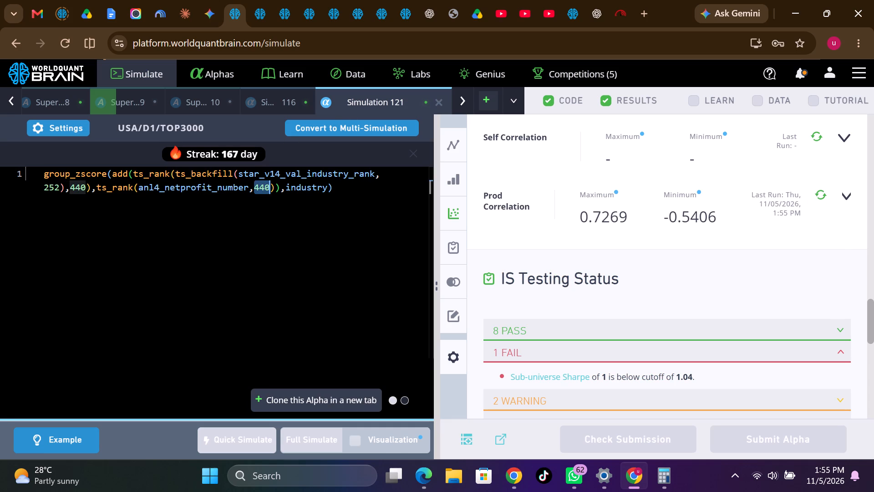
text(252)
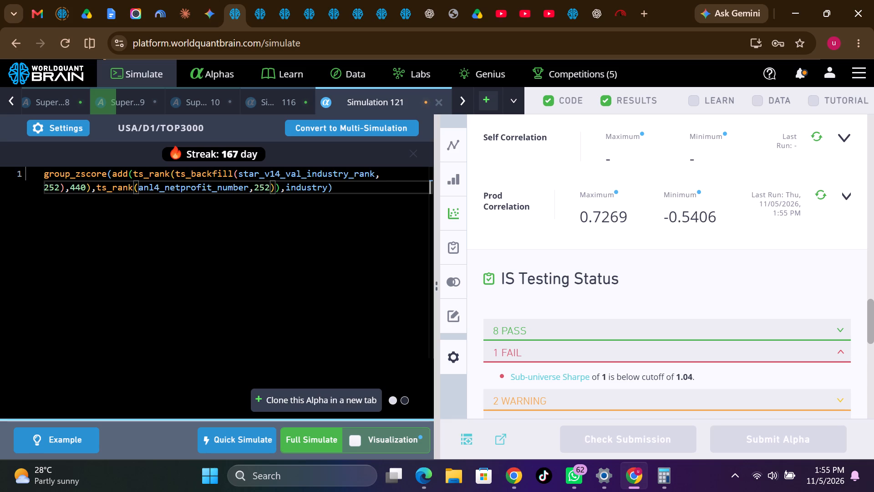
click(326, 440)
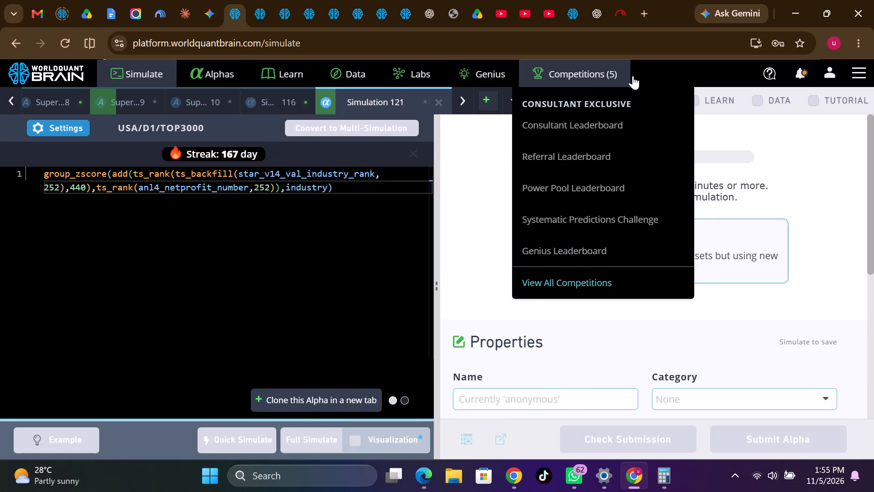
Show the list of recent platform notifications.
click(801, 71)
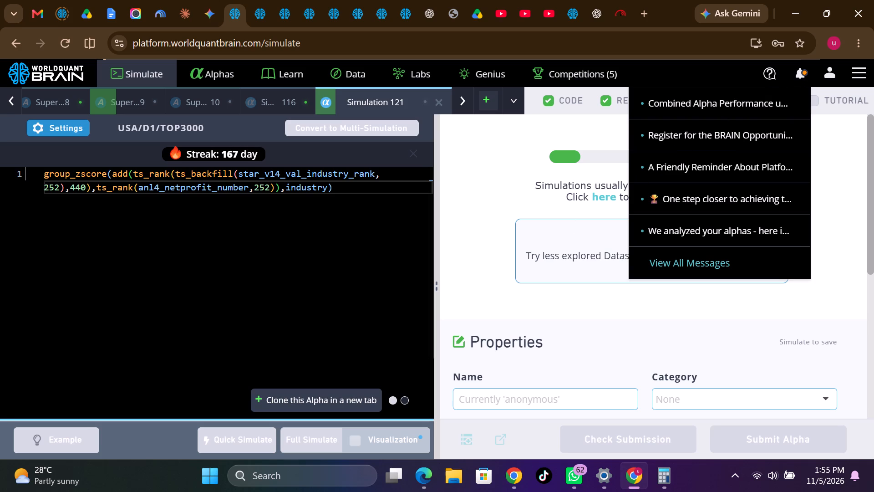
Switch to super alpha simulation 9 to check on it.
click(133, 102)
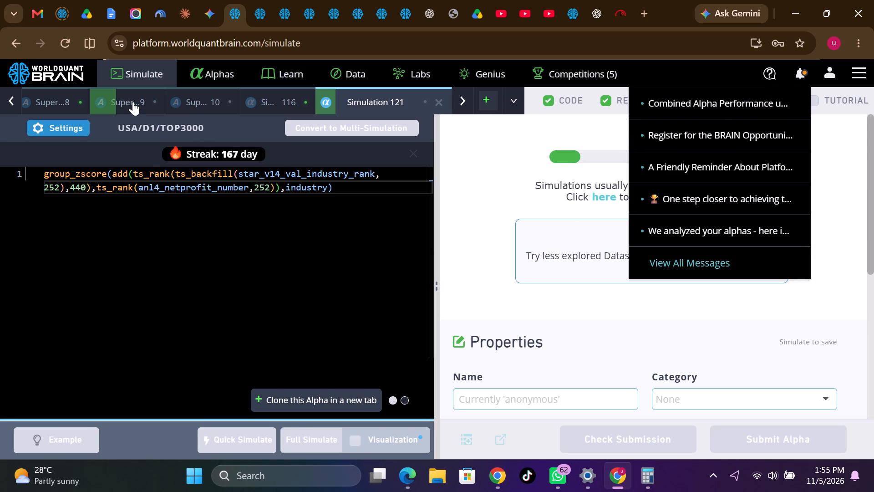
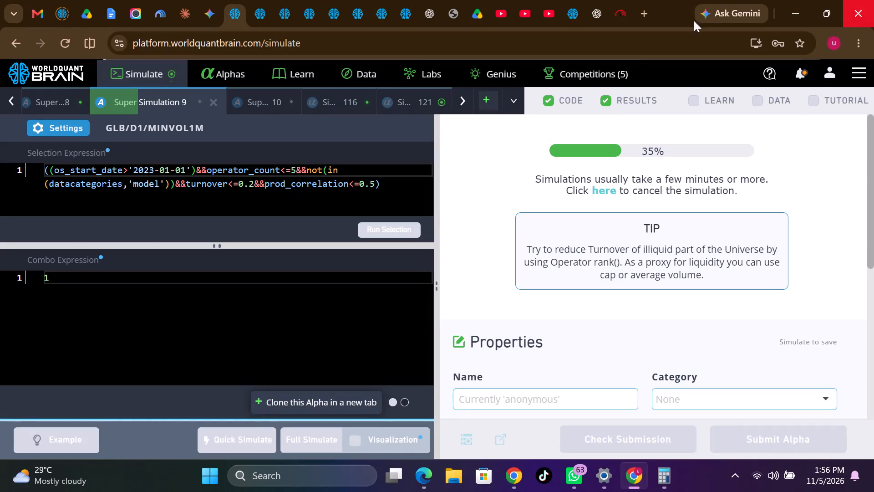
Open Simulation 121, look over its PnL chart and IS Summary, and show its test period.
click(415, 96)
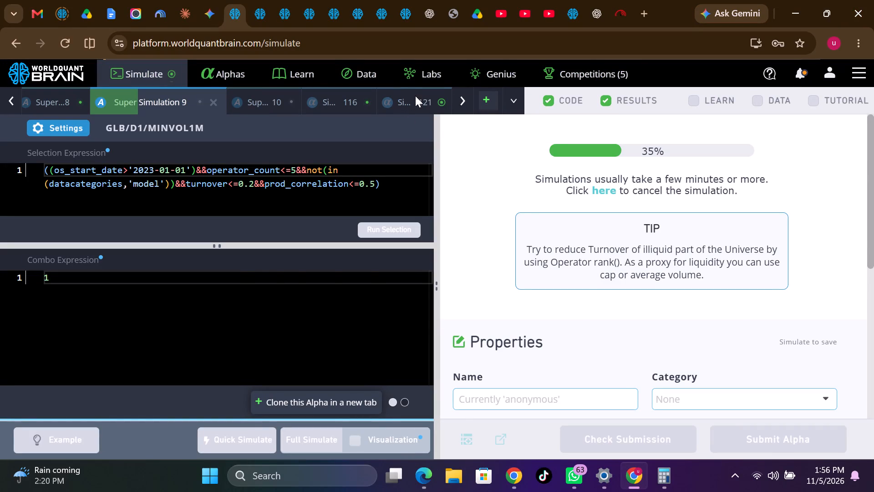
scroll(610, 312, down, 3)
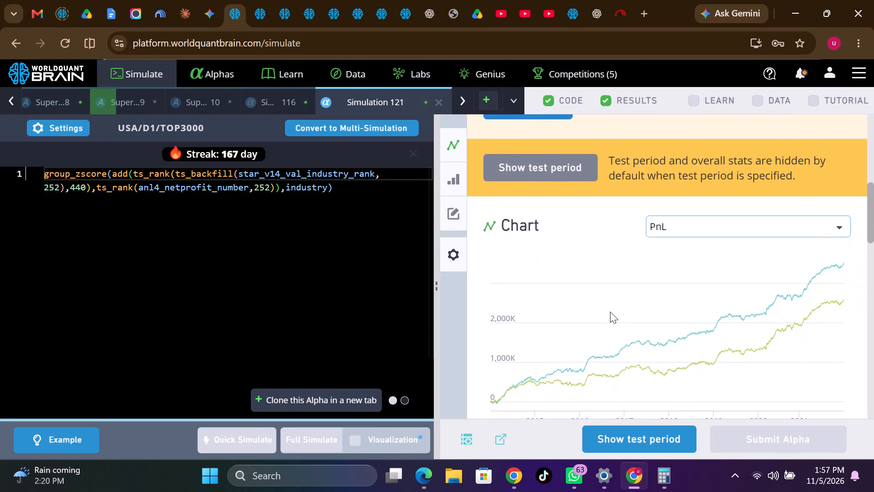
scroll(610, 312, down, 3)
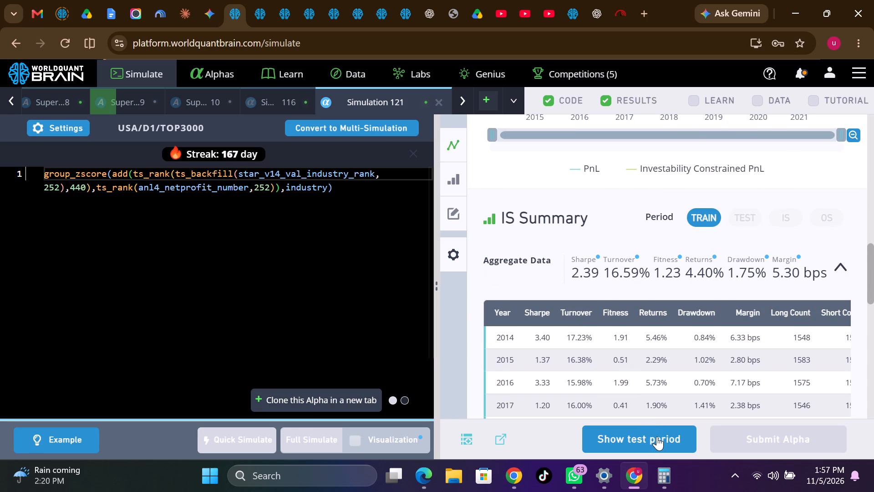
click(657, 436)
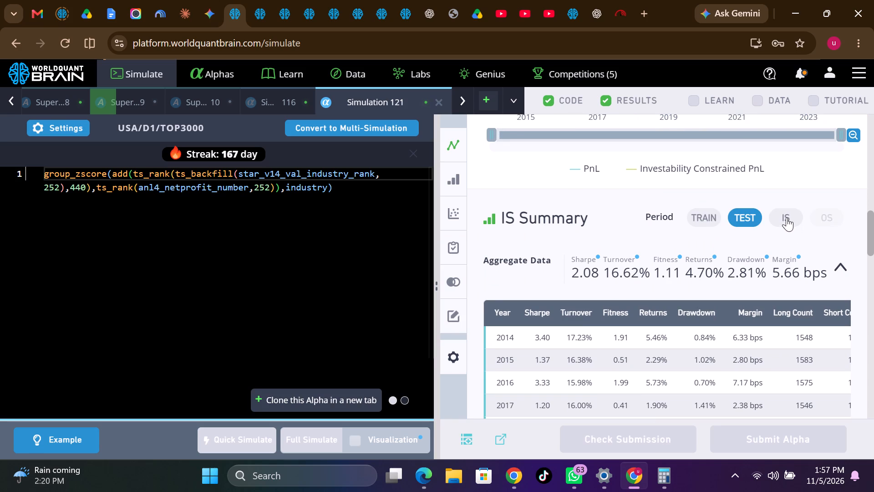
Check Simulation 121's IS Summary for the IS period and the failed test in its IS Testing Status.
click(787, 217)
scroll(712, 360, down, 5)
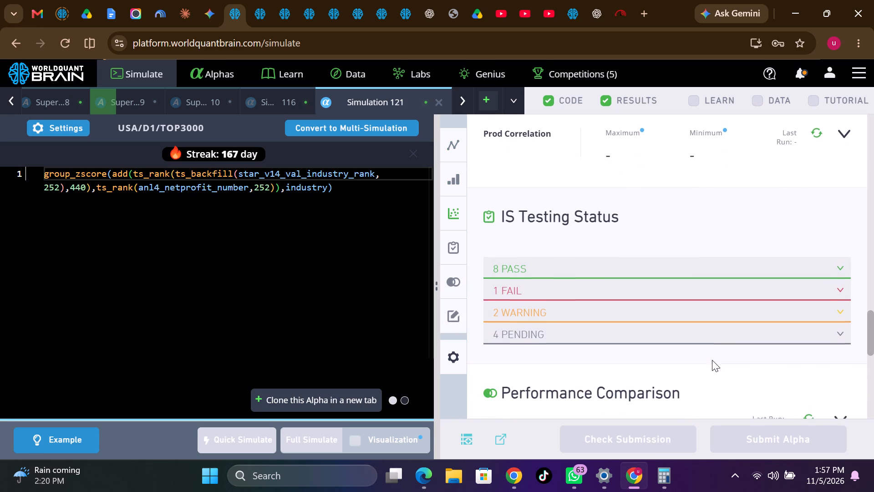
click(628, 279)
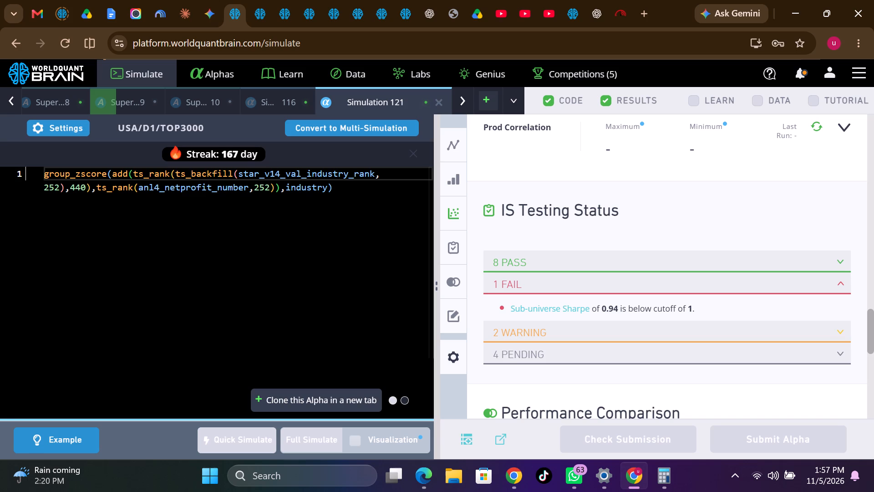
Set the ts_rank lookback on the backfilled star_v14_val_industry_rank to 252 in Simulation 121 and run a full simulation.
double_click(77, 188)
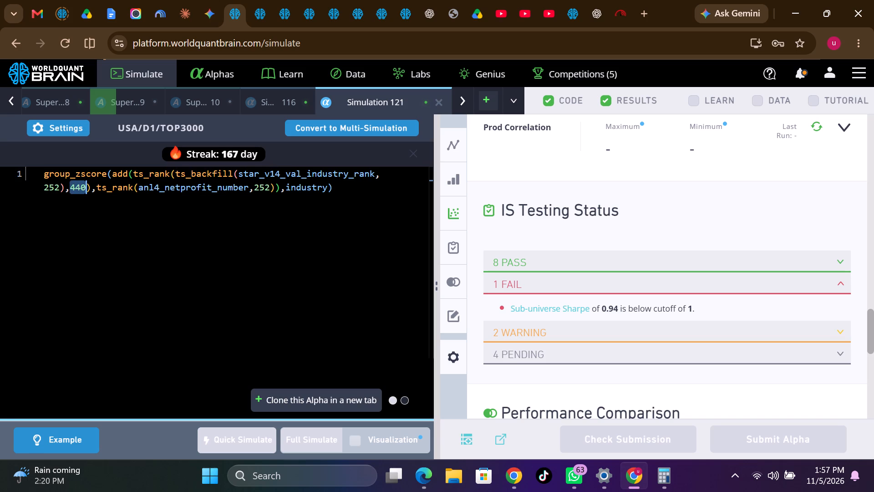
text(252)
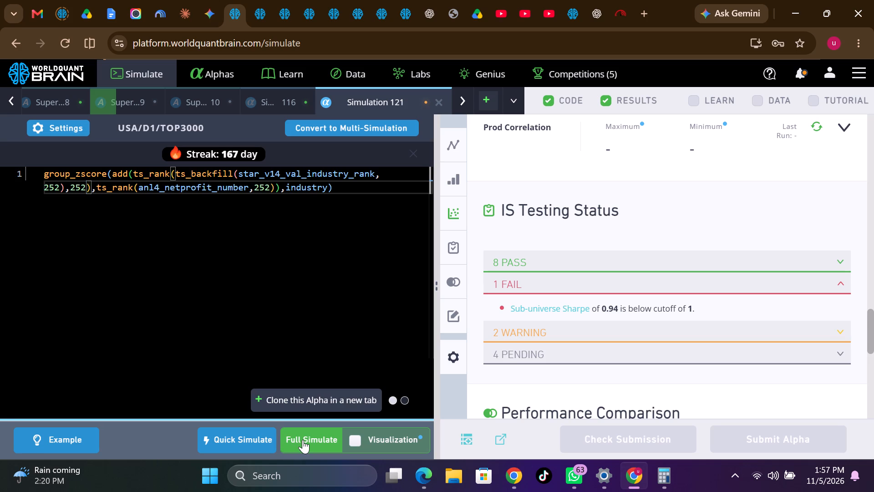
click(303, 440)
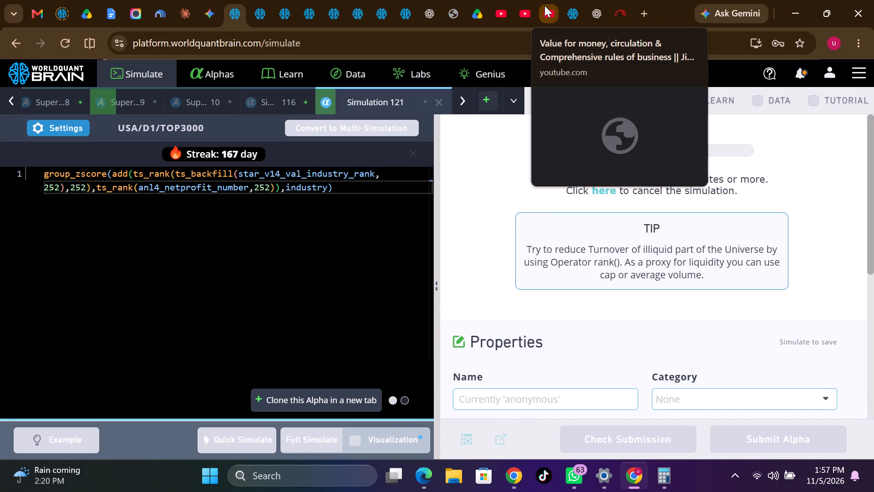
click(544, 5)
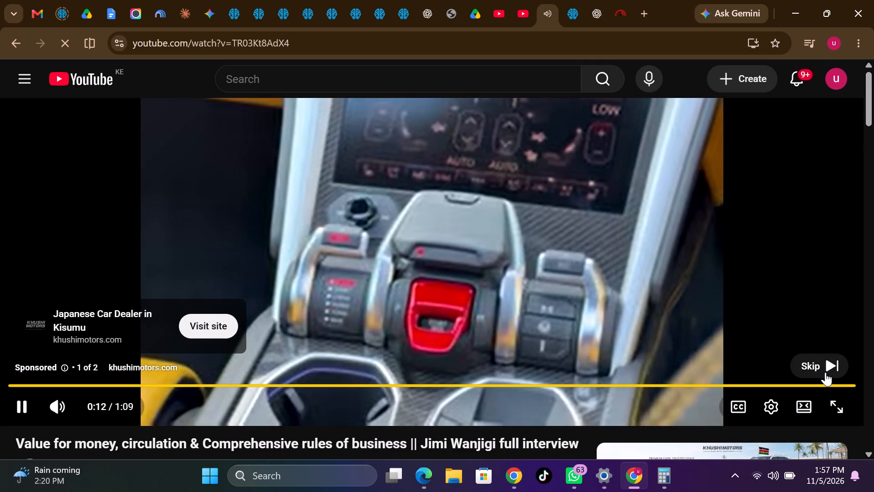
Skip the ad before the Jimi Wanjigi full interview on YouTube and dismiss the WhatsApp notification covering the video.
click(825, 372)
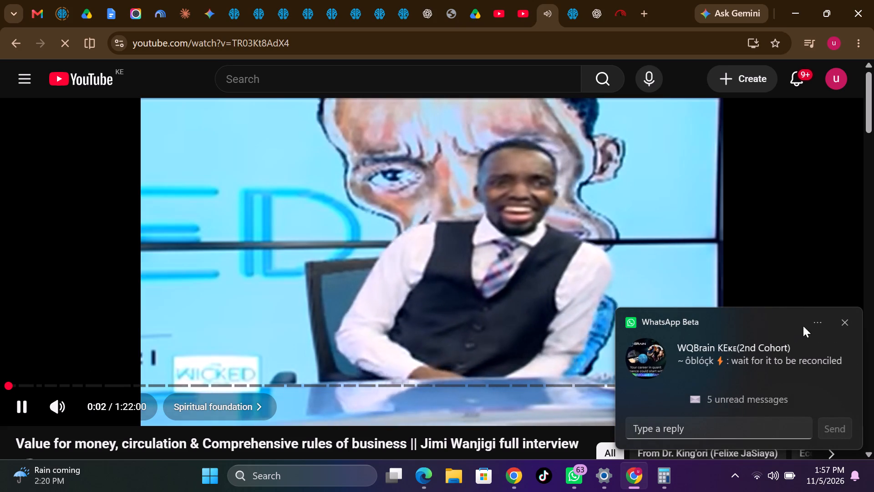
click(846, 322)
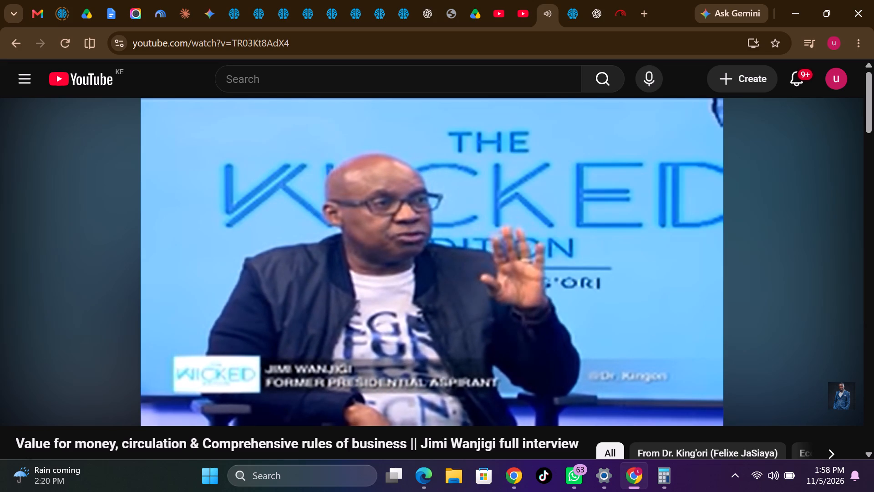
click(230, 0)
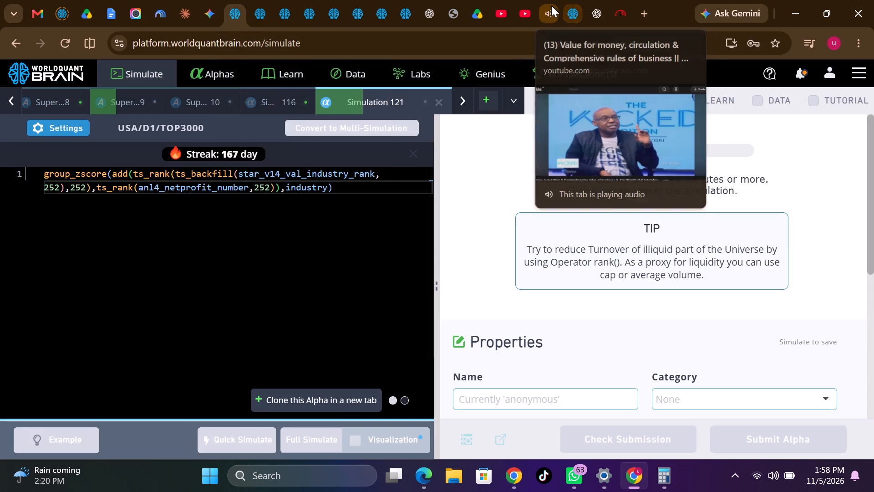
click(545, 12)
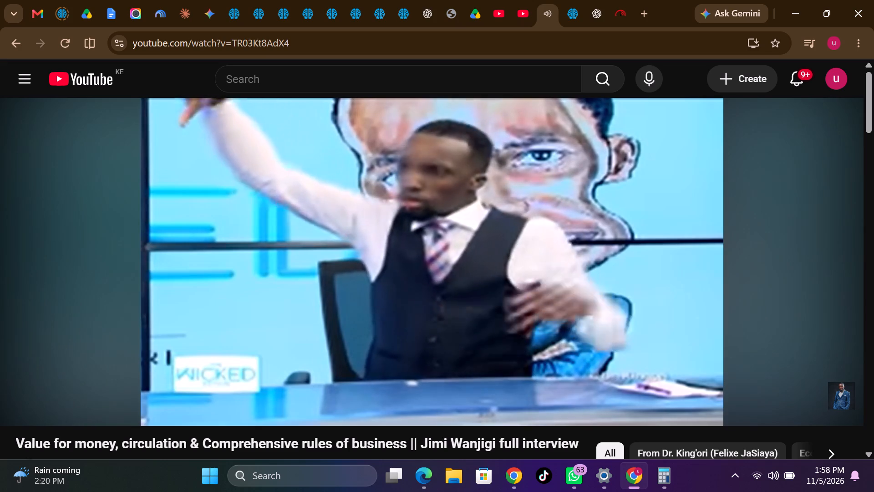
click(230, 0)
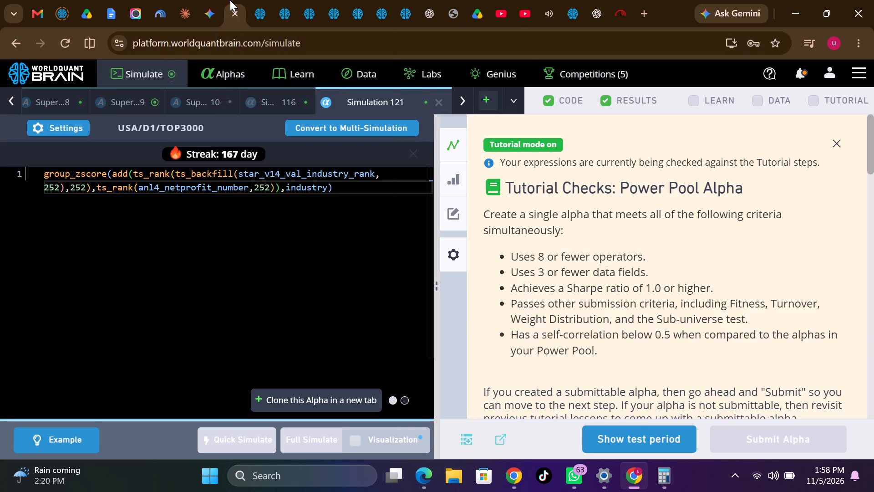
Run a full simulation of Super Simulation 10 with its existing selection and combo expressions.
click(135, 97)
click(253, 103)
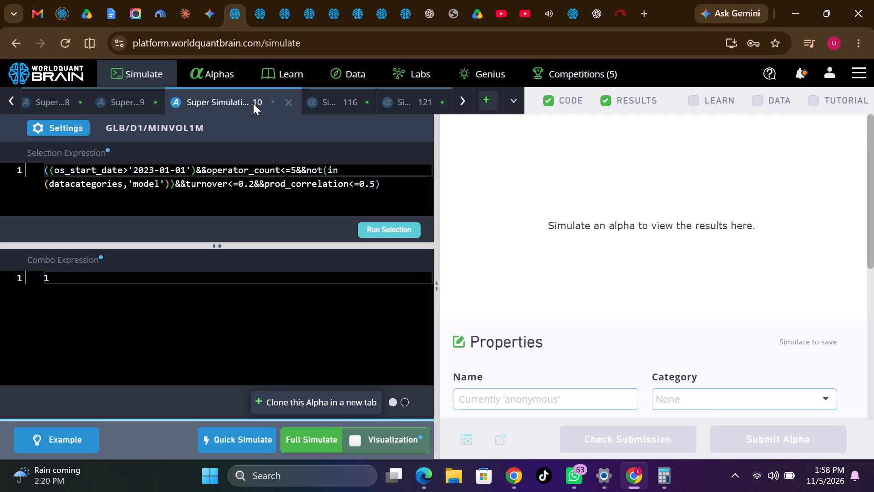
click(313, 437)
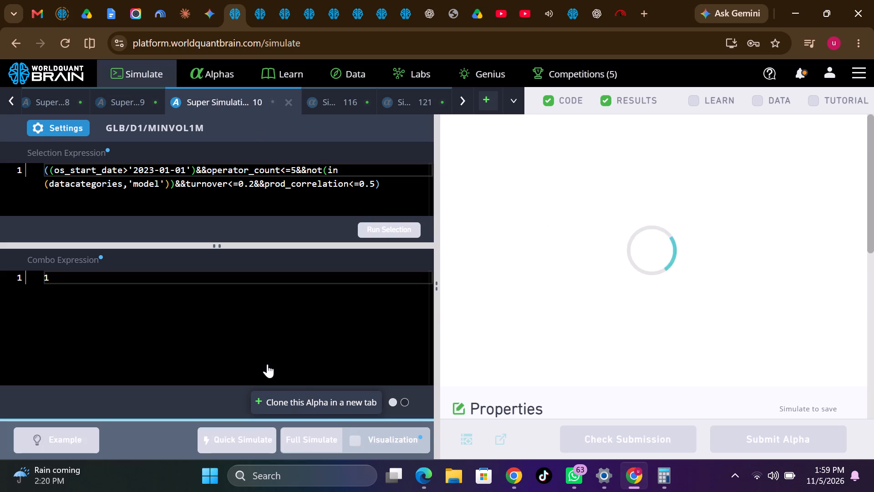
Look over Super Simulation 9's PnL chart and selected alphas, and show its test period.
click(142, 97)
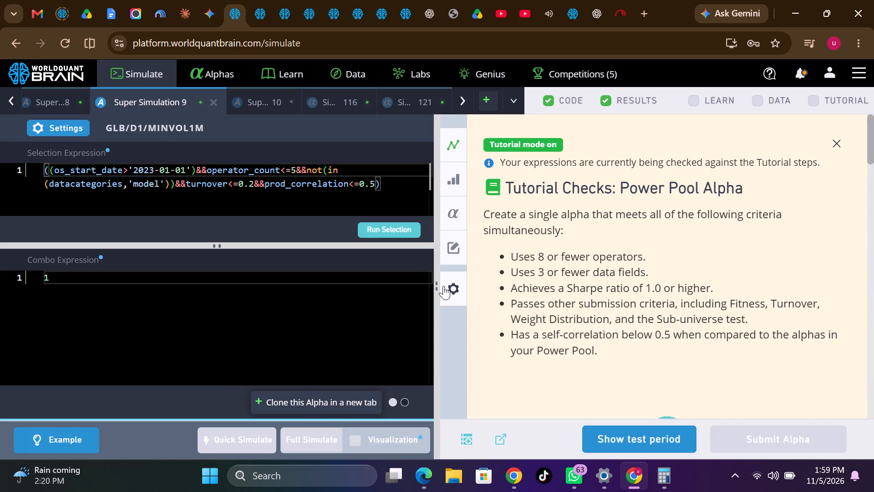
scroll(689, 348, down, 4)
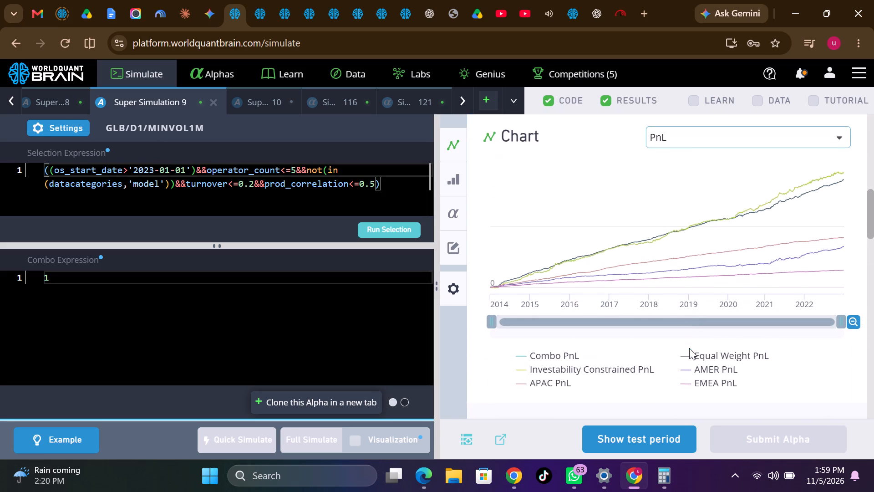
scroll(689, 348, down, 3)
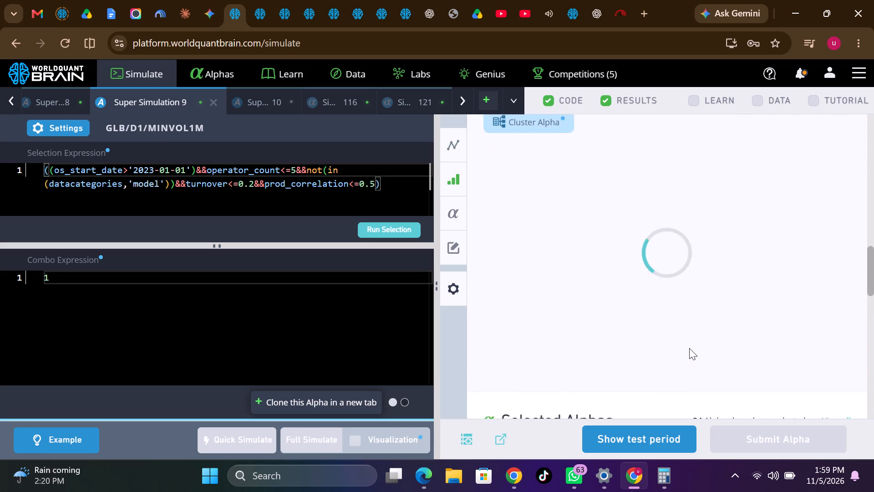
scroll(689, 348, down, 4)
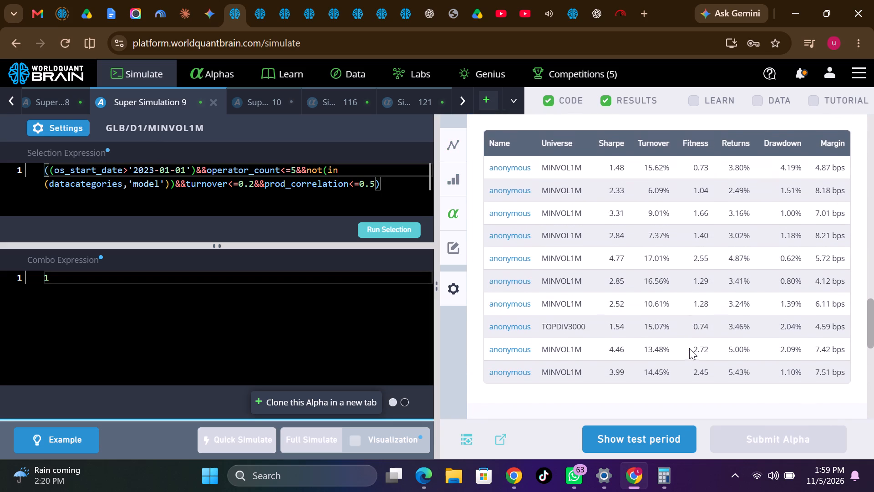
scroll(689, 348, down, 4)
click(668, 438)
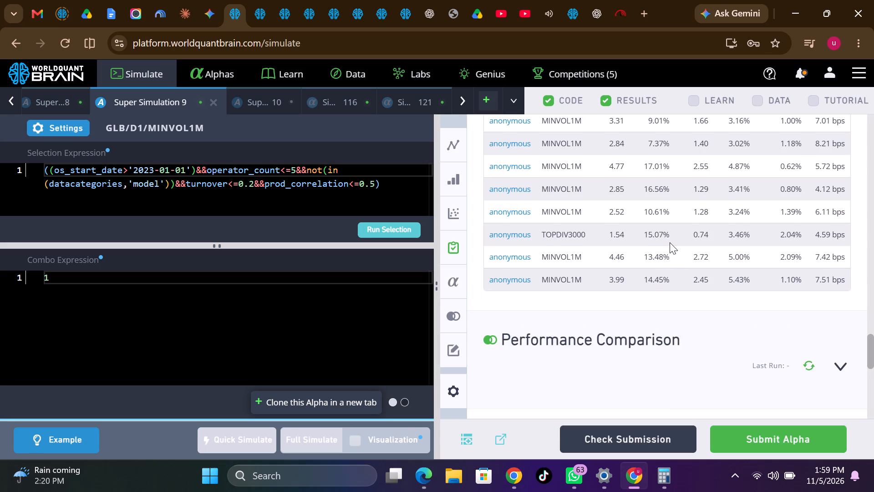
Compare Super Simulation 9's IS Summary for the TEST and IS periods, including the regional and investability constrained data.
scroll(670, 242, up, 7)
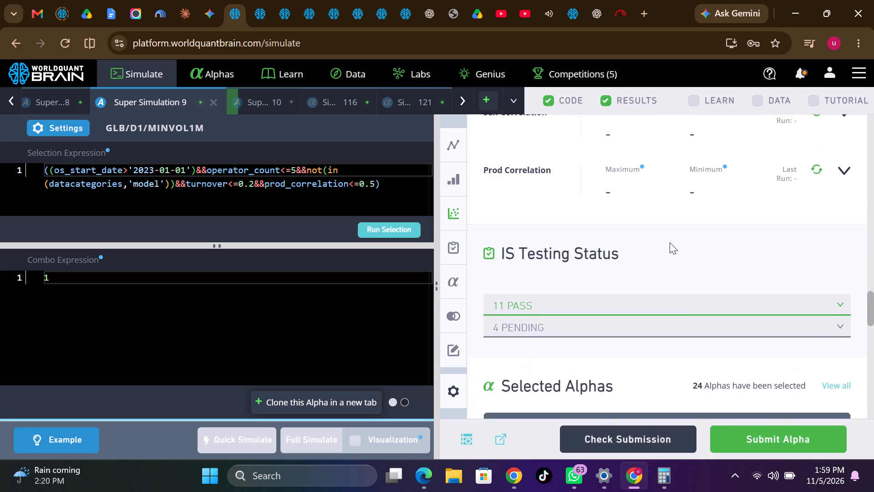
scroll(670, 242, up, 4)
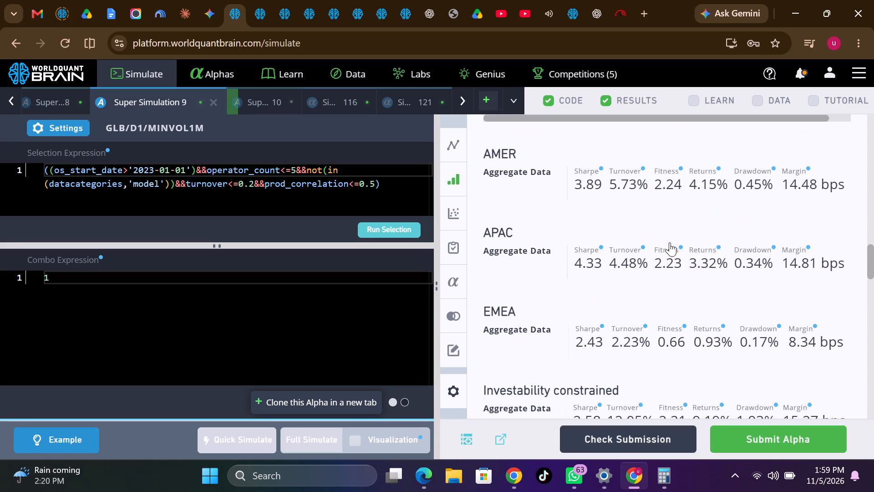
scroll(670, 242, up, 6)
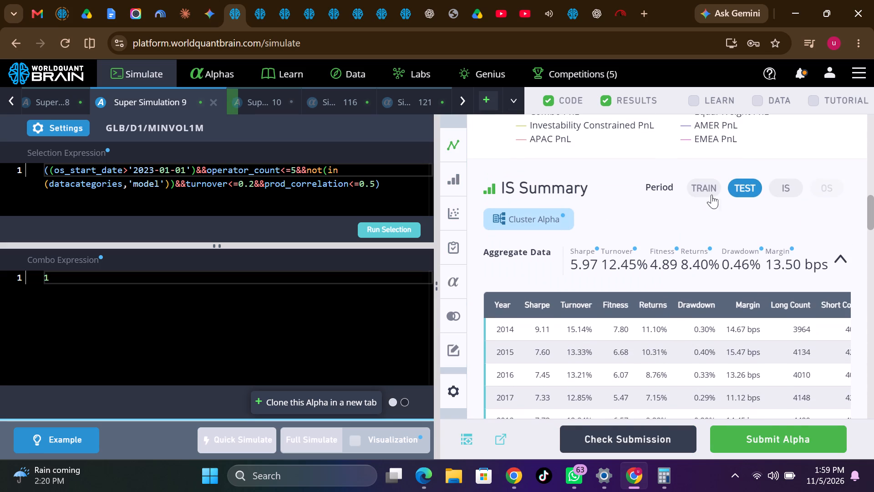
click(786, 189)
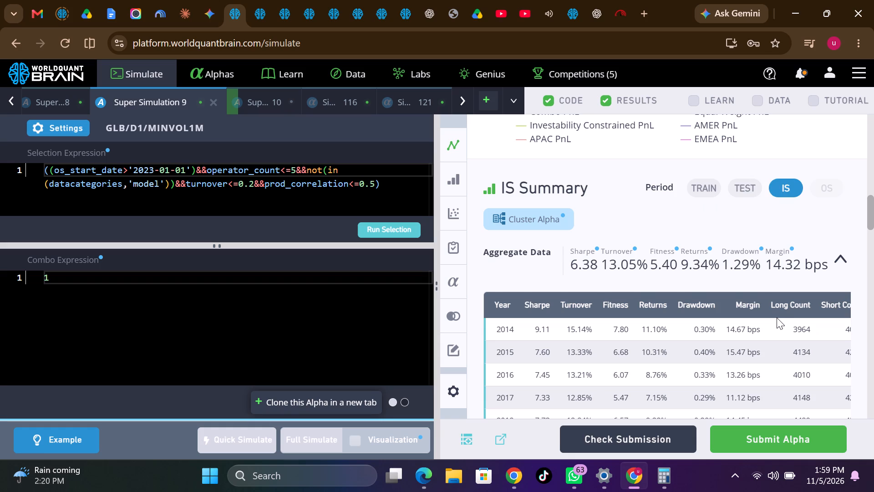
scroll(777, 318, down, 7)
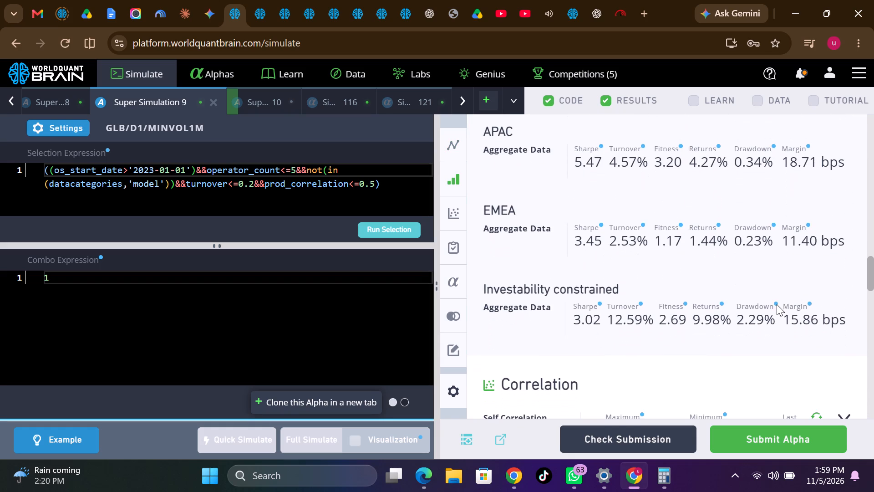
Run the Prod Correlation and Self Correlation checks for Super Simulation 9.
scroll(782, 318, down, 1)
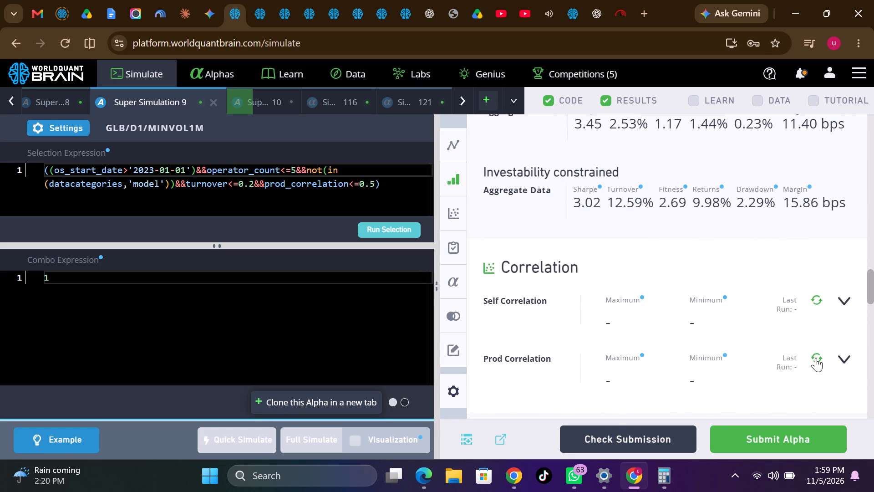
click(816, 358)
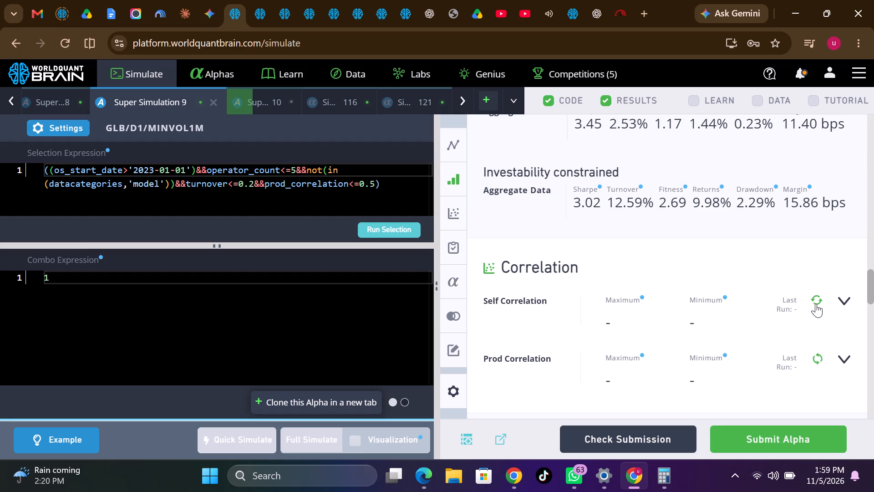
click(816, 303)
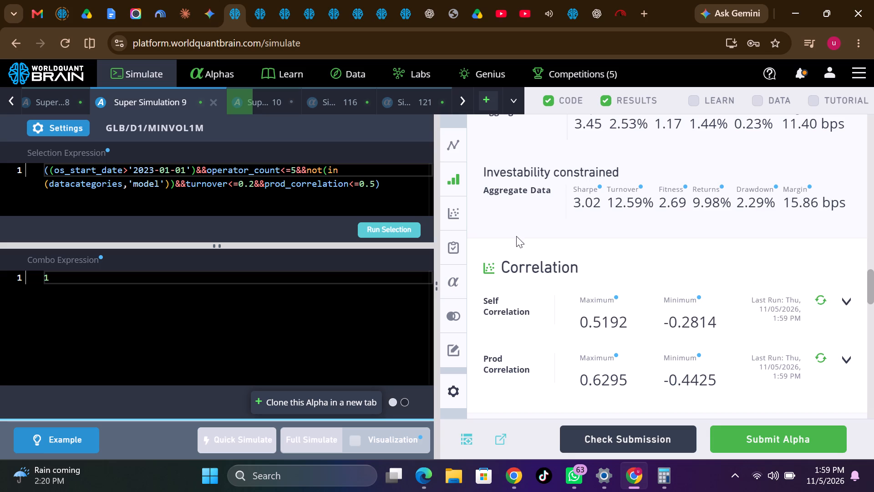
Close Super Simulation 9.
click(217, 101)
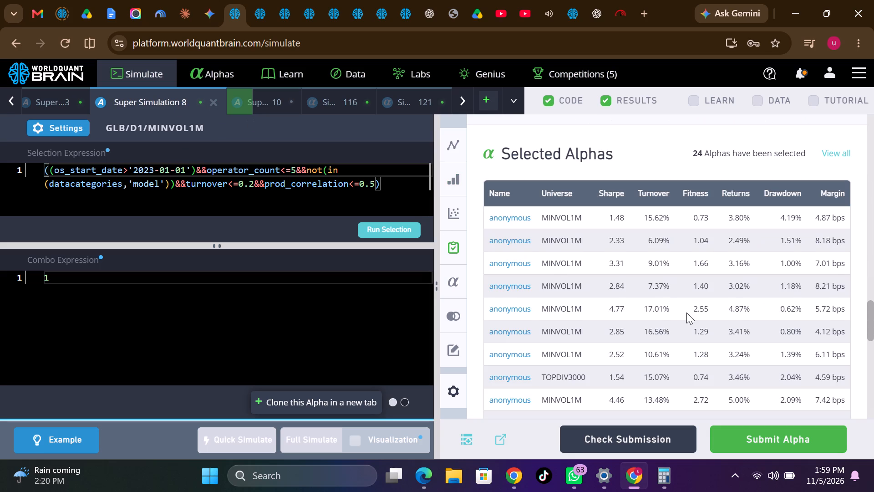
Review Super Simulation 8's selected alphas, IS Testing Status and correlation figures, and close that simulation.
scroll(686, 313, down, 3)
scroll(686, 313, up, 1)
scroll(686, 313, down, 1)
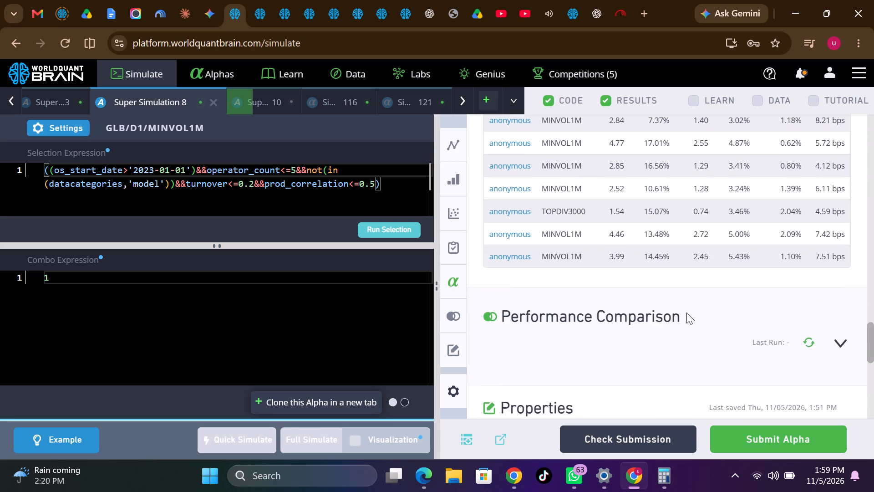
scroll(686, 313, down, 3)
scroll(686, 313, up, 7)
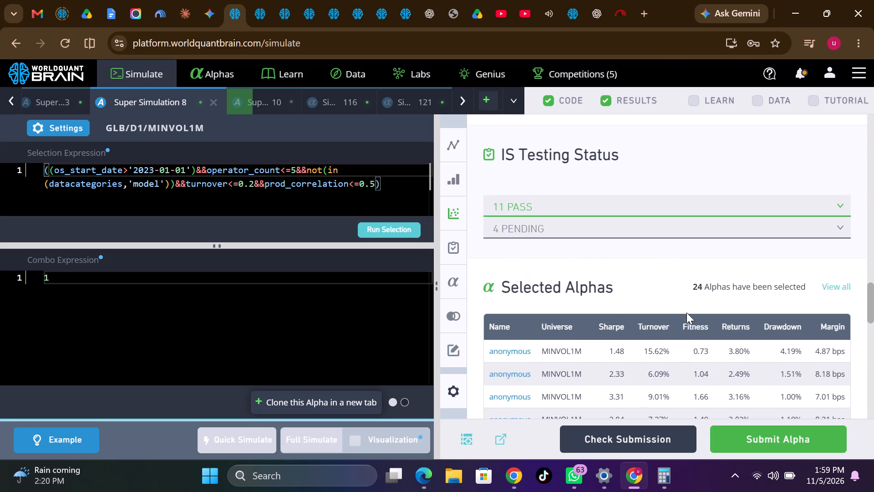
scroll(686, 313, up, 3)
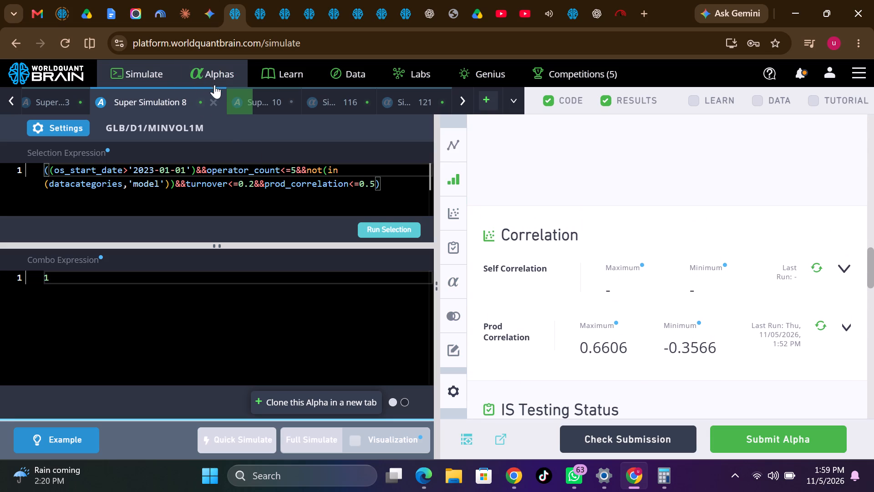
click(214, 99)
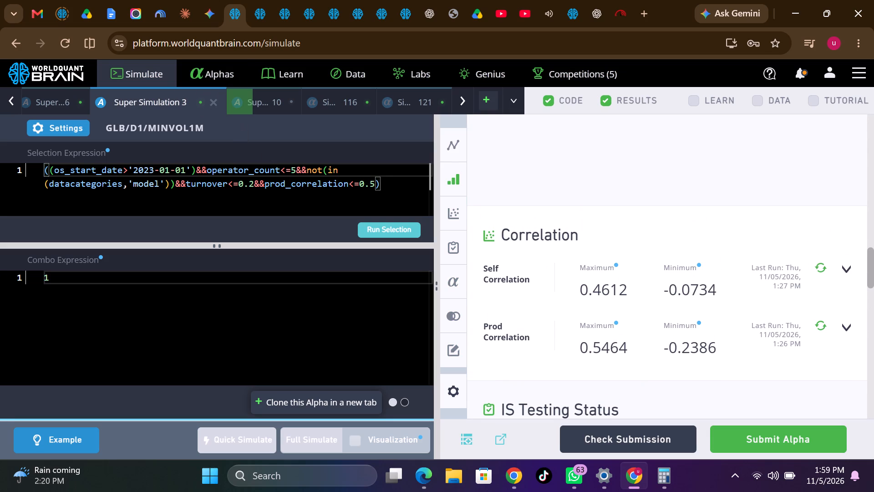
Show the test period of the re-simulated Simulation 121 and run its Prod Correlation check.
click(410, 99)
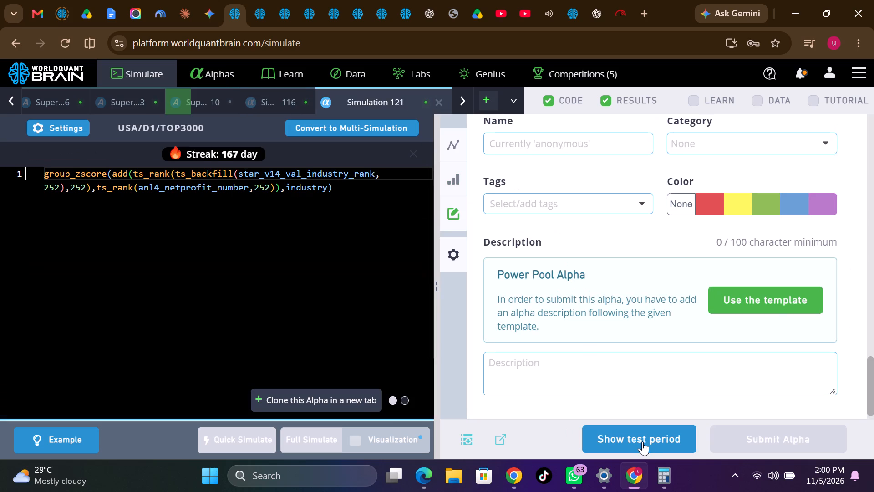
click(642, 441)
click(817, 280)
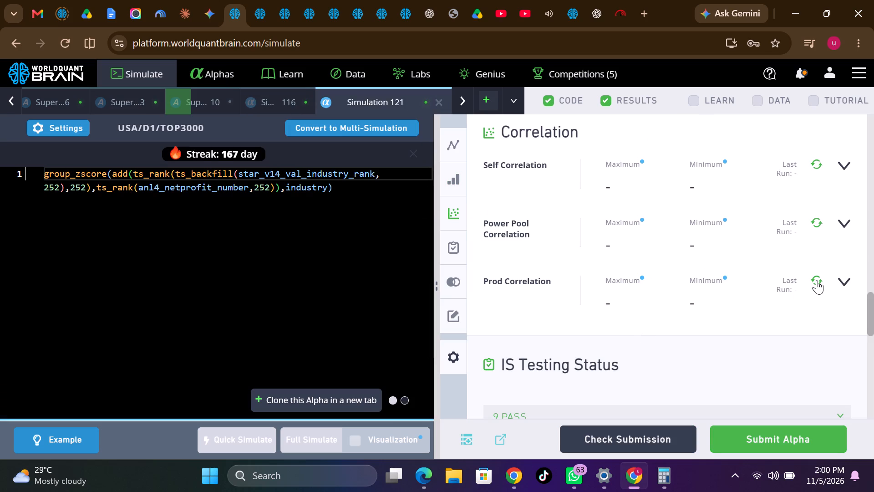
Show the IS period statistics in Simulation 121's IS Summary and review the aggregate and yearly figures.
scroll(760, 237, up, 2)
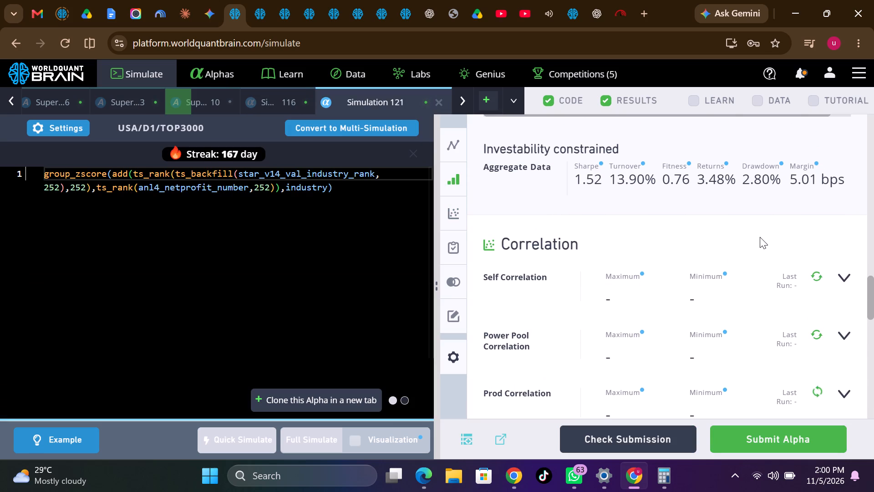
scroll(760, 237, up, 2)
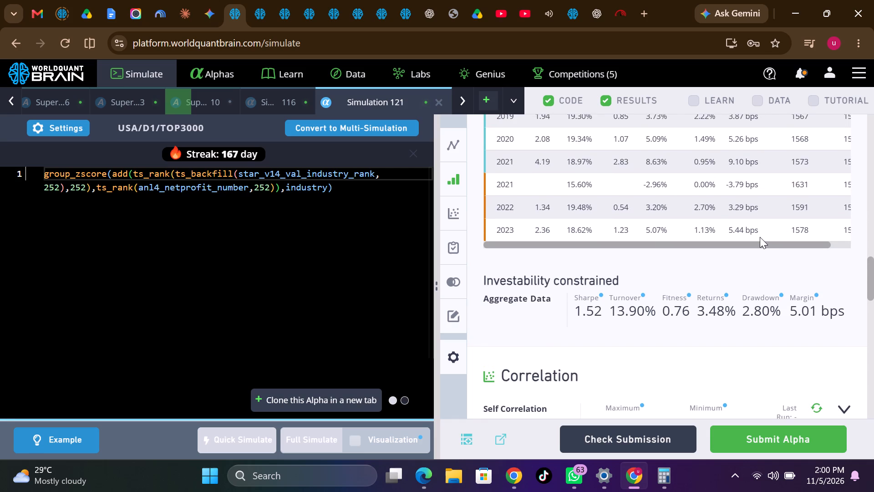
scroll(760, 237, up, 5)
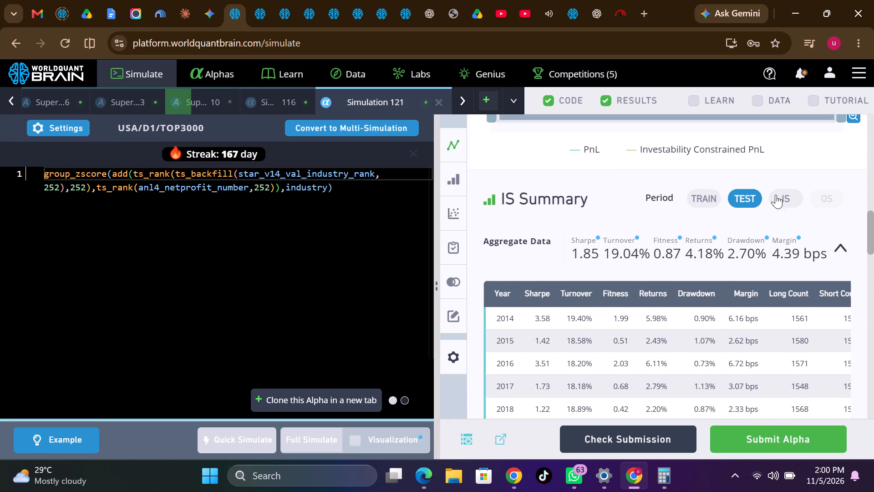
click(786, 193)
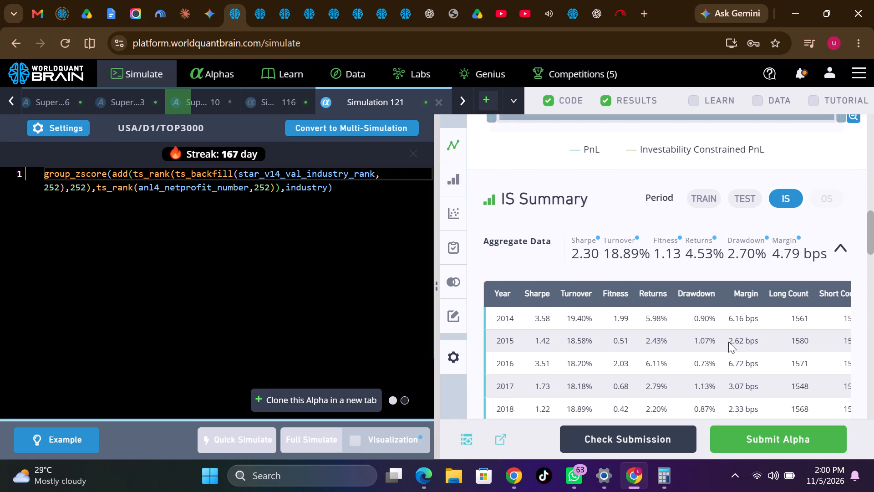
scroll(728, 342, down, 1)
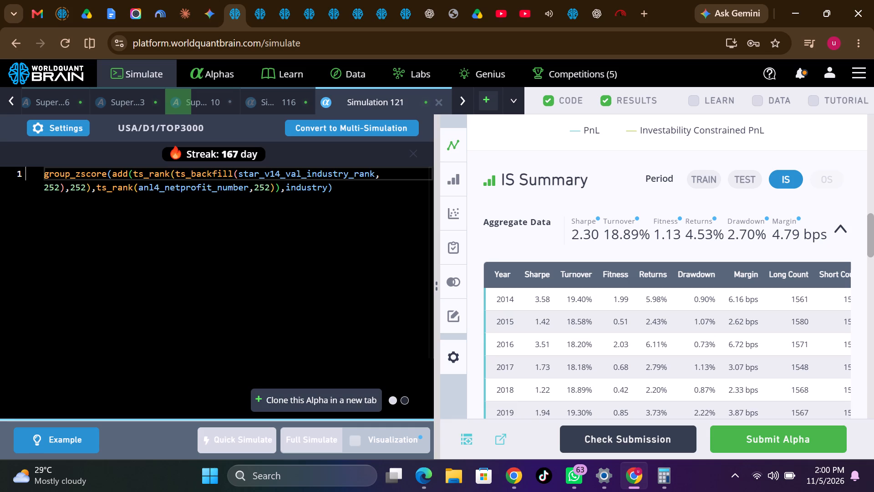
Replace both ts_rank operators in Simulation 121's expression with ts_zscore and run a full simulation.
drag(149, 169, 168, 172)
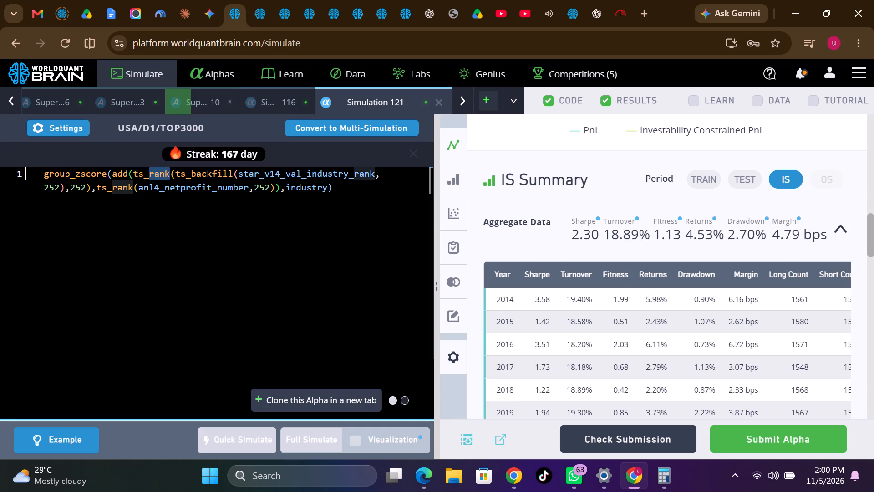
text(zscore)
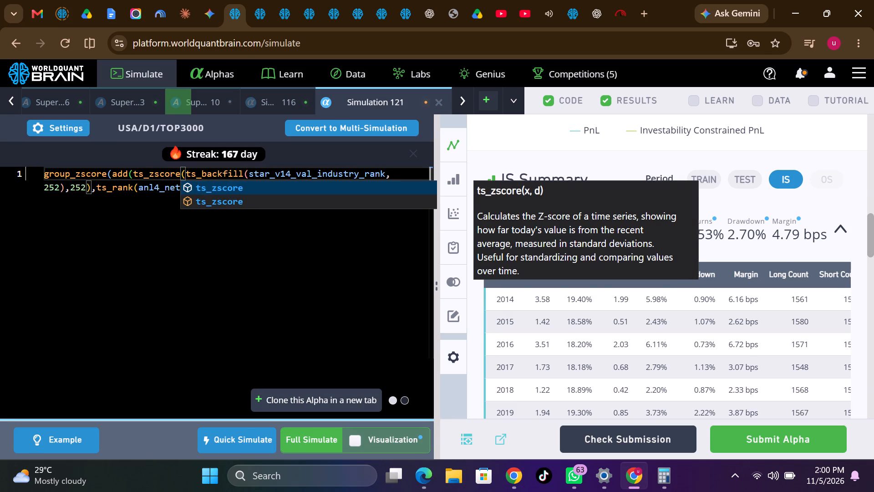
drag(112, 186, 133, 184)
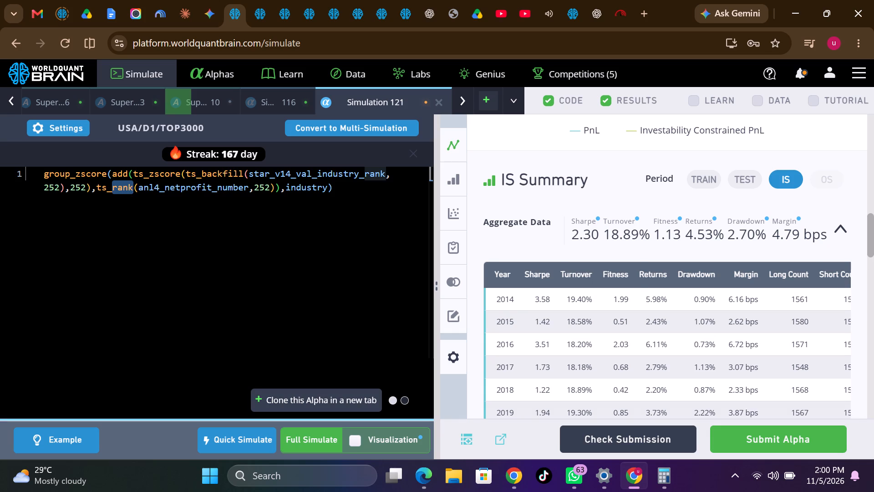
text(zscore)
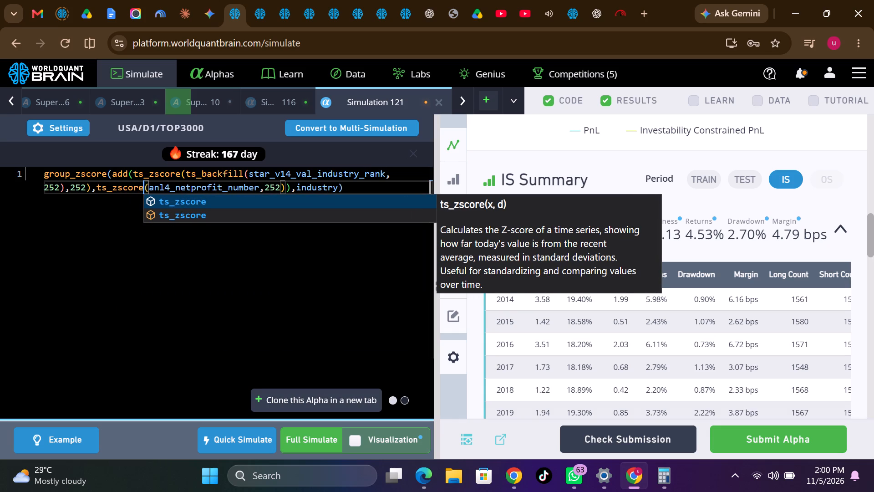
click(330, 439)
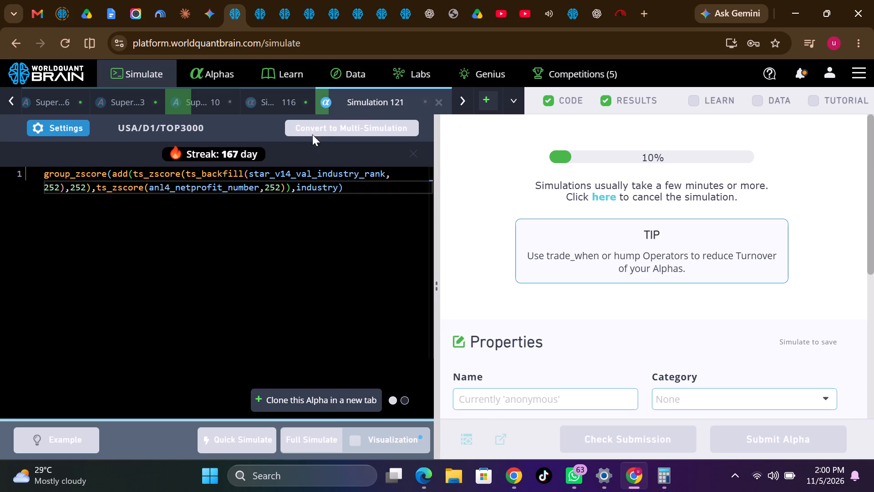
Clone Simulation 121 and run a full simulation of the copy with its expression reduced to ts_zscore(anl4_netprofit_number,252).
right_click(363, 99)
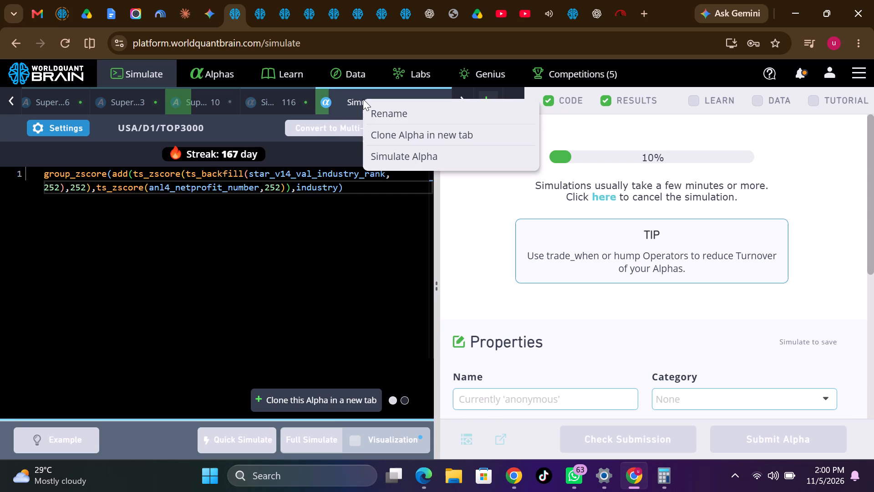
click(386, 137)
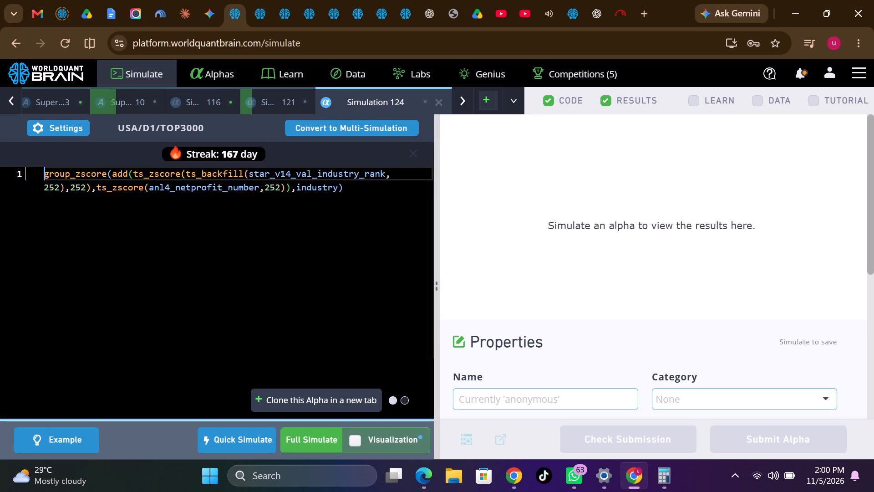
drag(97, 187, 27, 169)
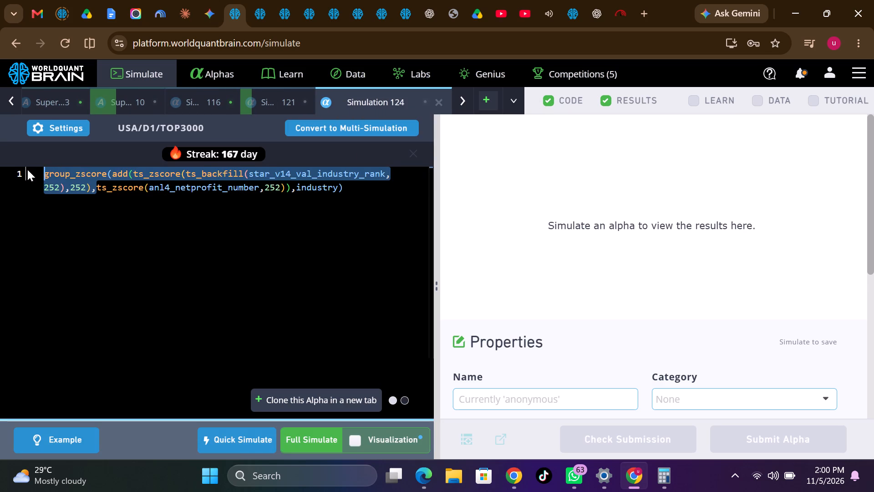
key(BackSpace)
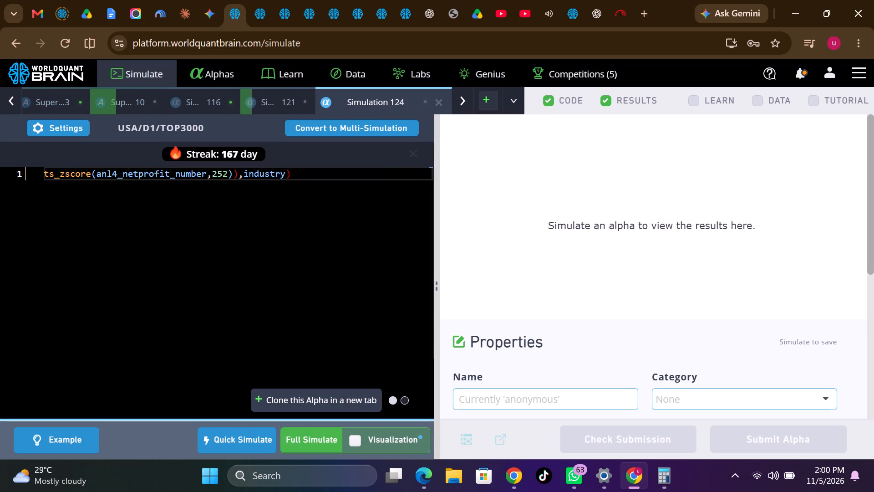
drag(231, 174, 293, 174)
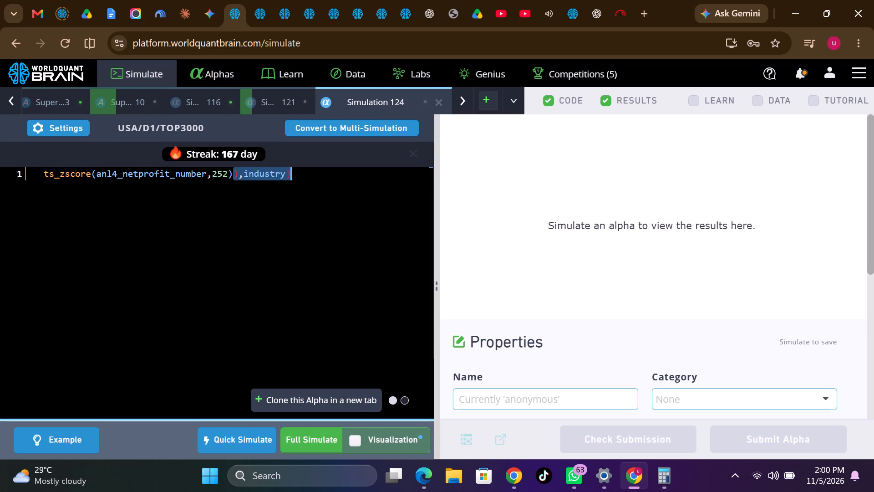
drag(293, 174, 296, 174)
key(BackSpace)
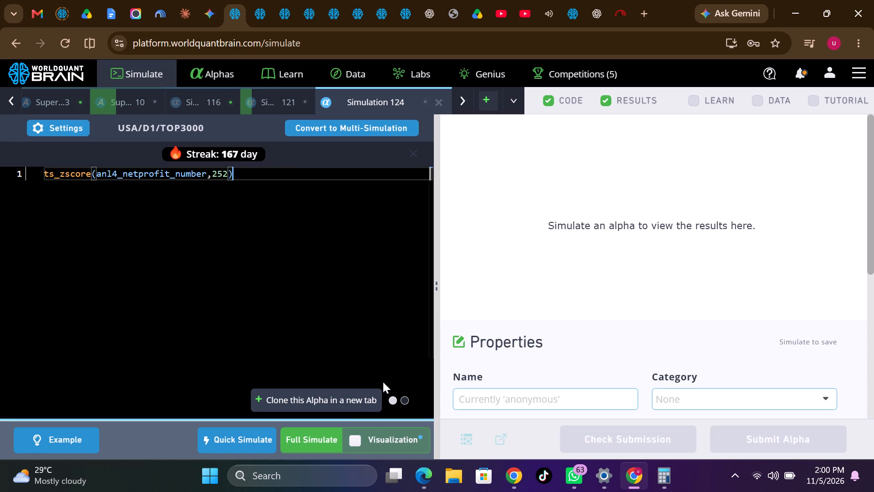
click(320, 431)
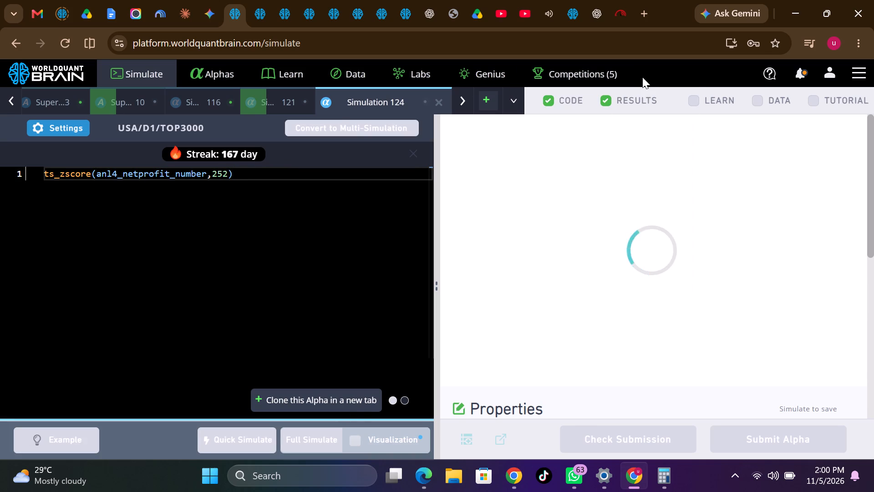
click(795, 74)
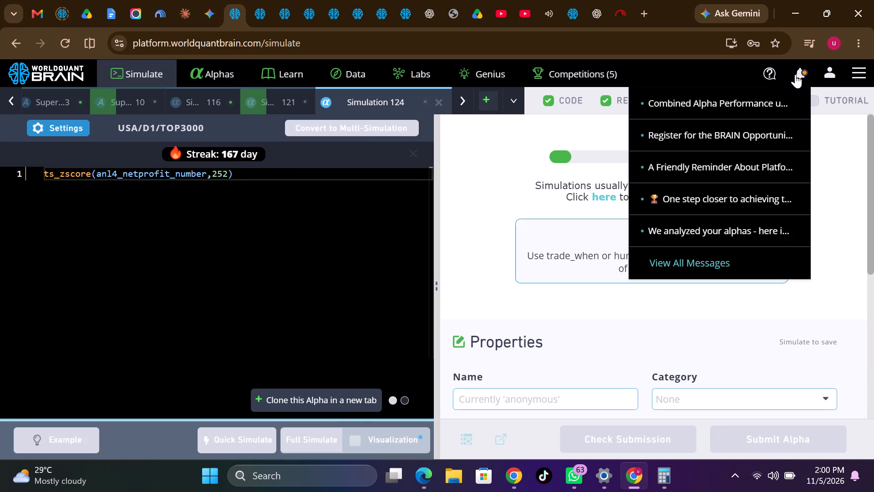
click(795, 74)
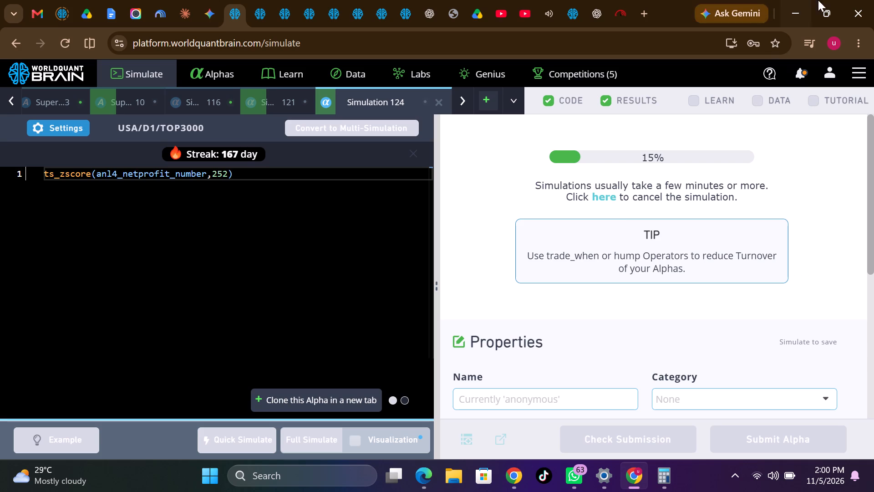
Switch to the YouTube video of the Jimi Wanjigi full interview.
click(549, 15)
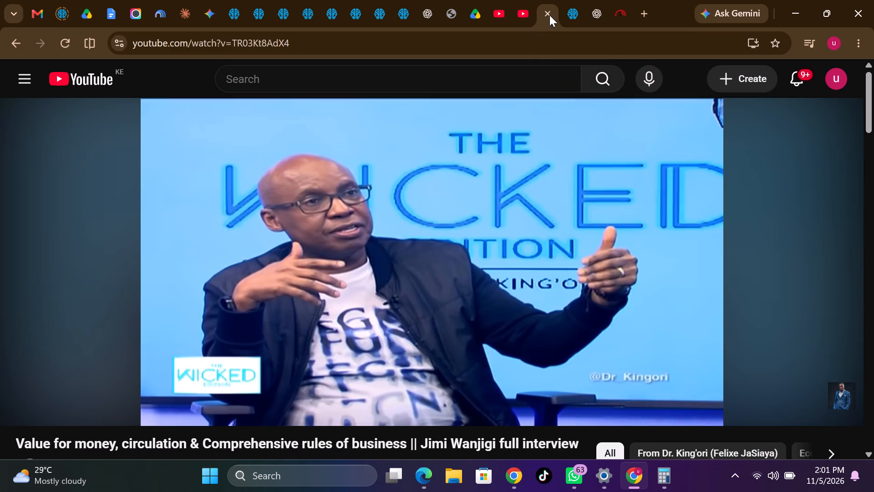
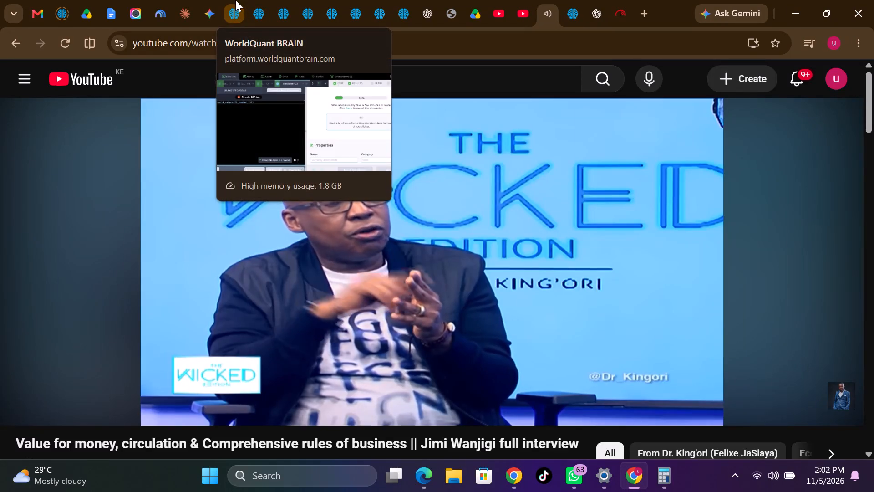
Return to Simulation 121 in WorldQuant BRAIN, review its train-period summary and show the test period.
click(235, 0)
click(283, 98)
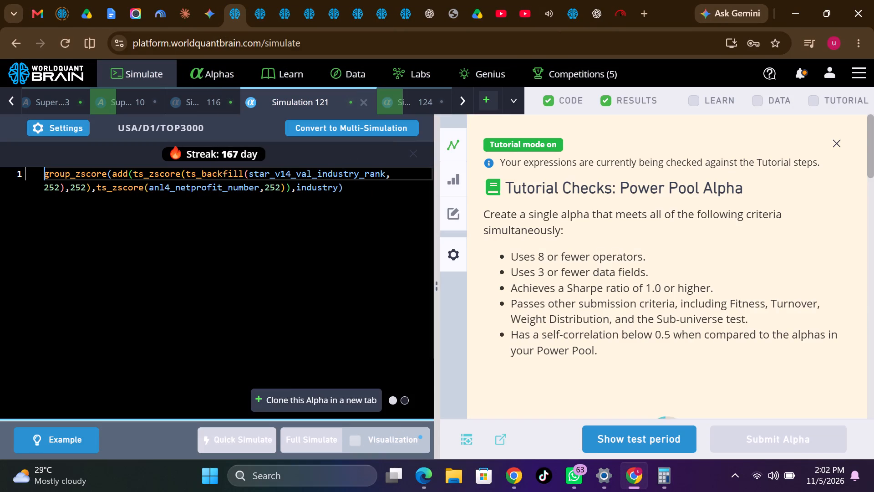
scroll(617, 300, down, 4)
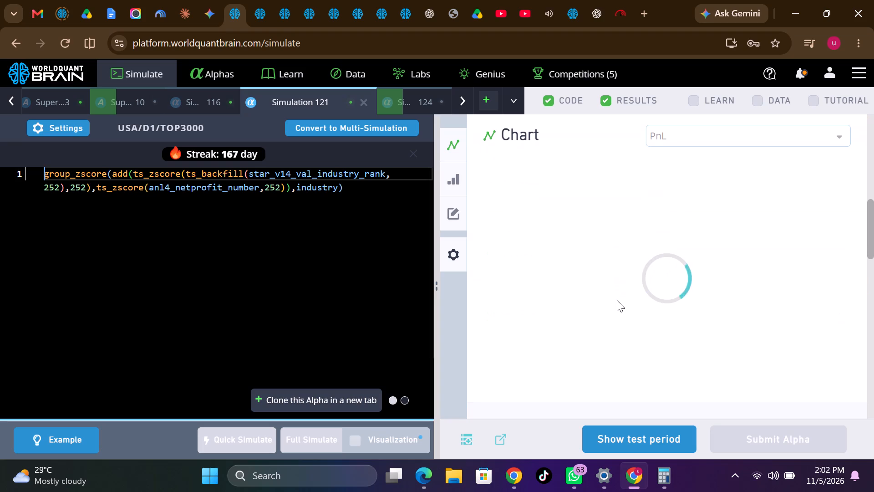
scroll(617, 300, down, 3)
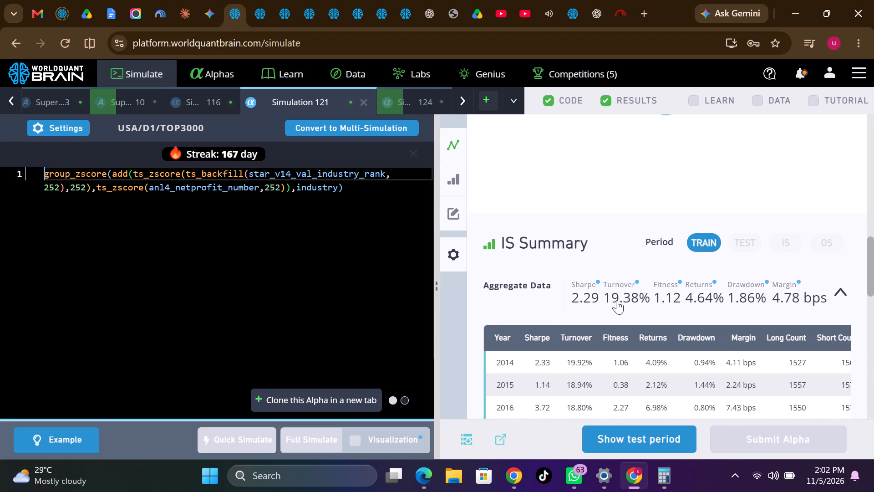
scroll(617, 300, down, 2)
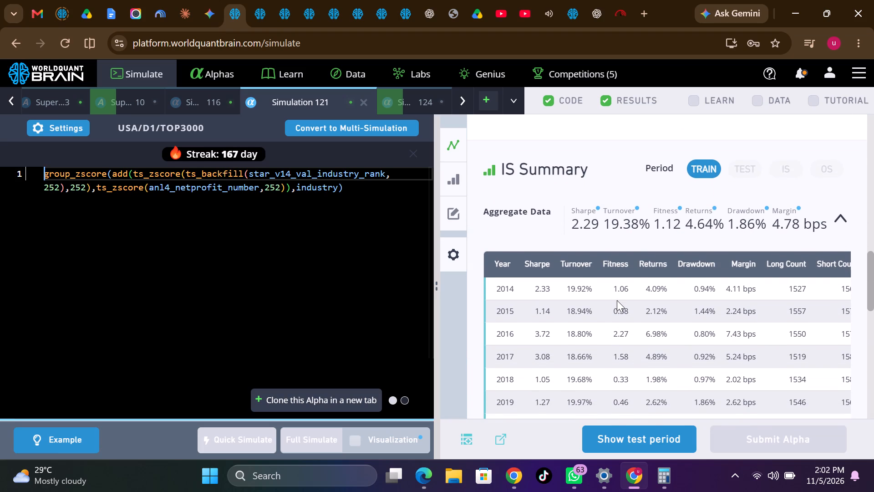
scroll(617, 300, down, 7)
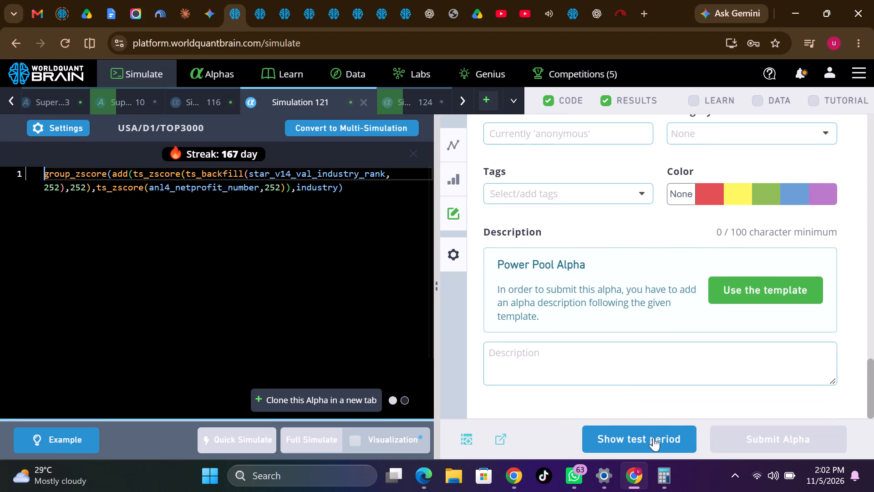
click(653, 437)
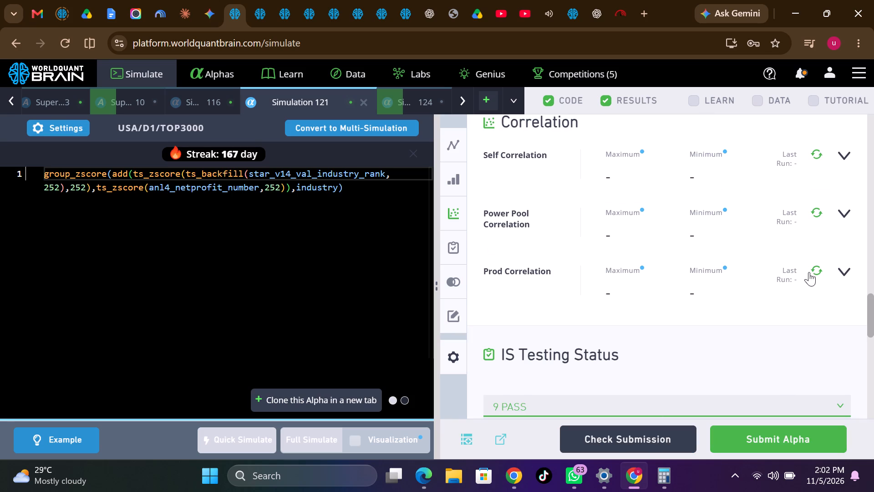
Run the production correlation check for Simulation 121 and expand the warning in its IS Testing Status.
click(817, 272)
scroll(693, 277, down, 1)
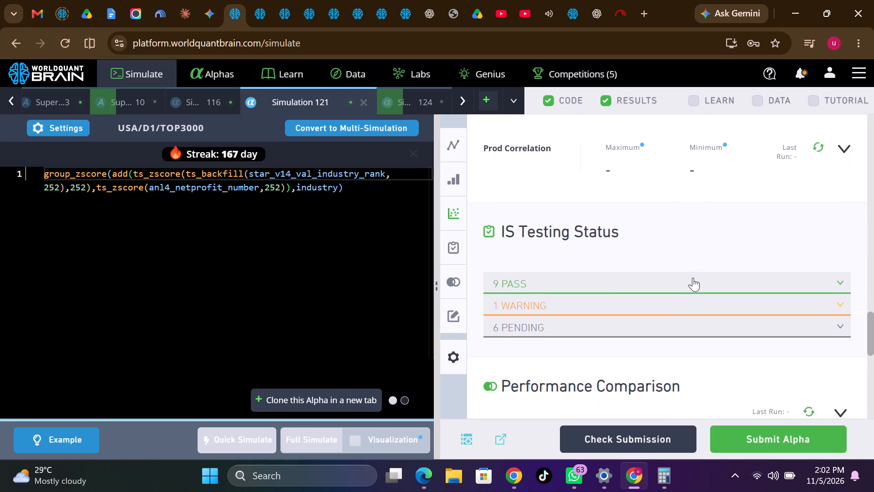
scroll(693, 277, down, 1)
click(641, 302)
Show Simulation 121's IS period statistics and review its aggregate figures and production correlation.
scroll(704, 203, up, 1)
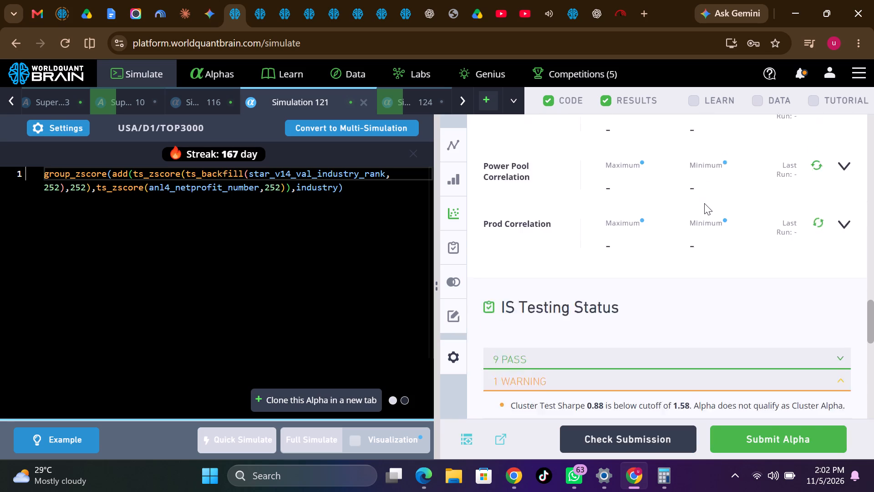
scroll(704, 203, up, 5)
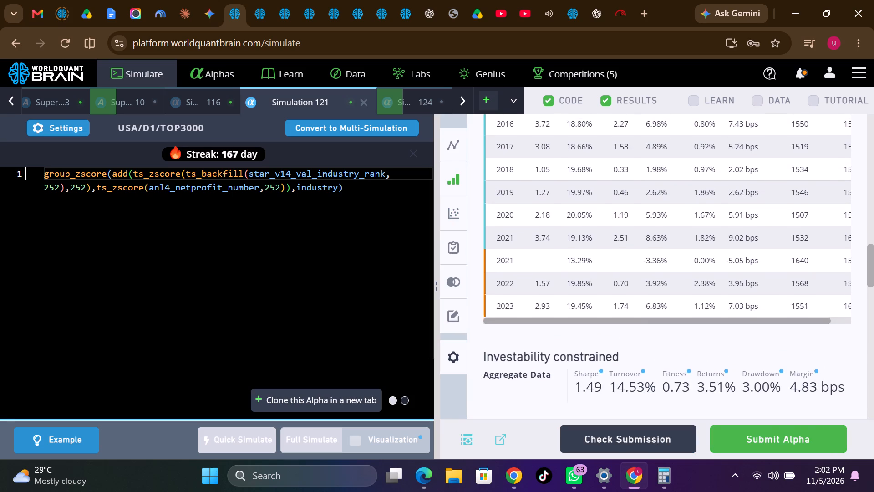
scroll(704, 203, up, 3)
scroll(704, 203, right, 1)
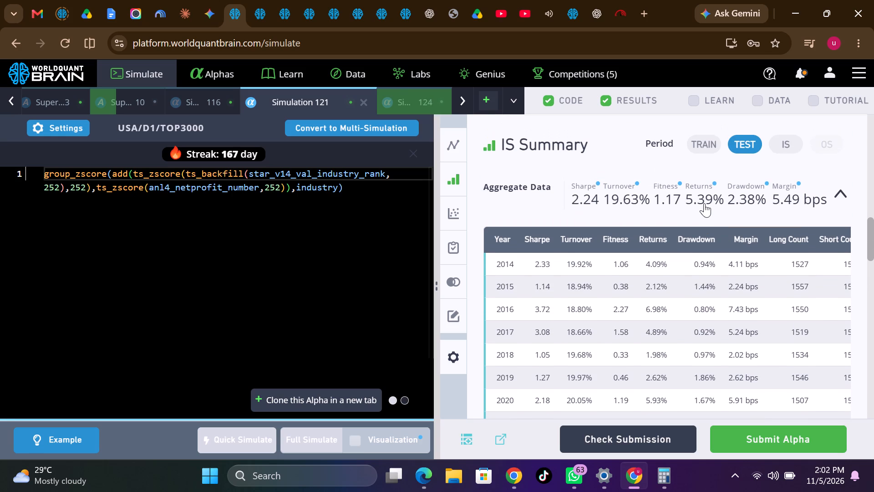
click(783, 147)
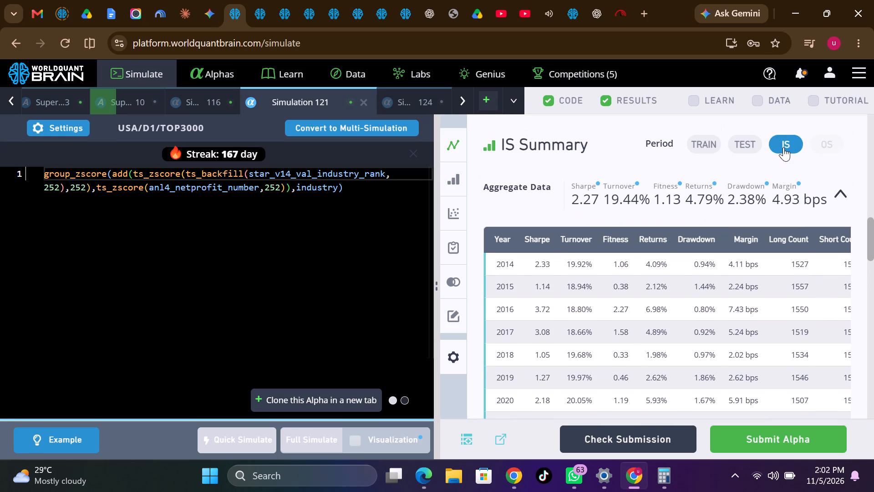
scroll(762, 331, down, 1)
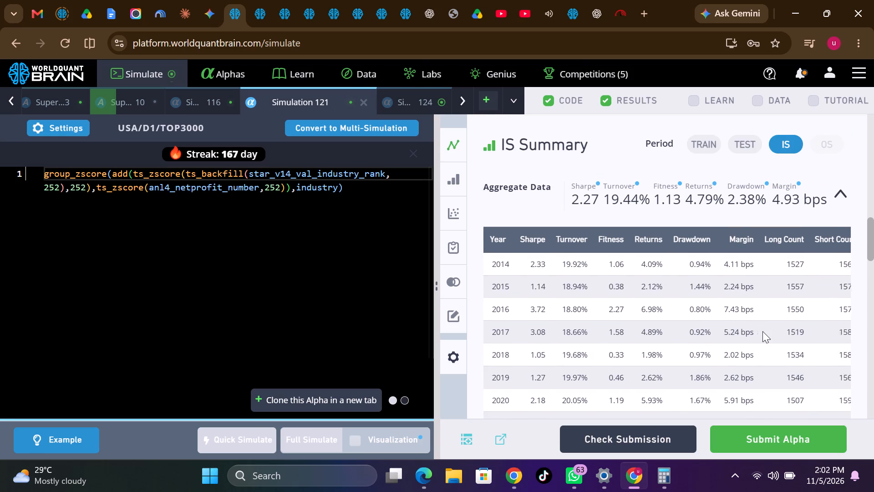
scroll(762, 331, down, 5)
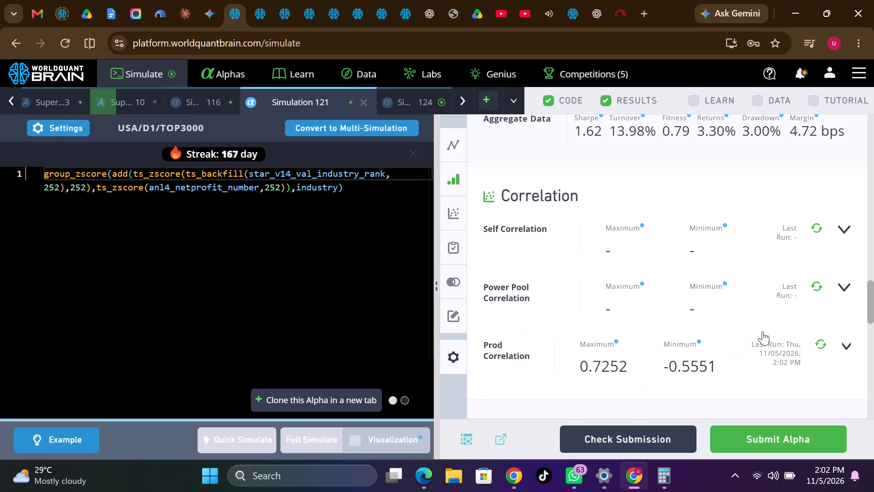
Open Simulation 124, show its test period and expand the failed checks in IS Testing Status.
click(412, 100)
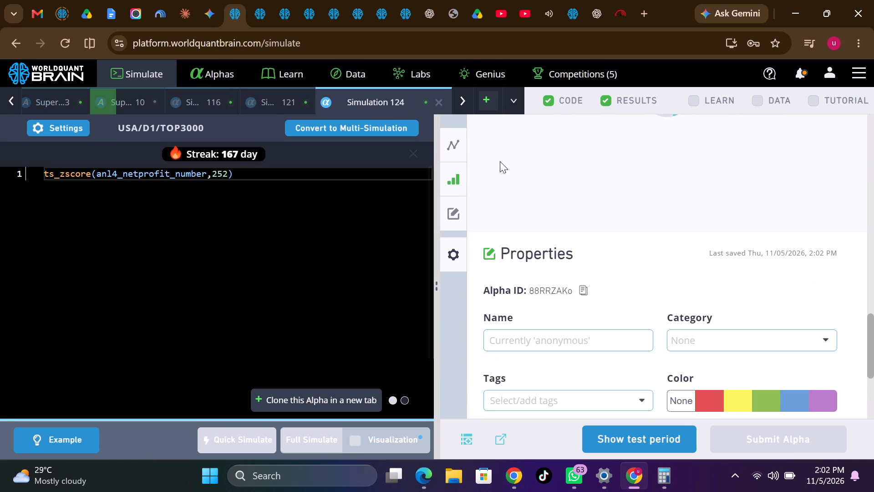
scroll(624, 278, up, 5)
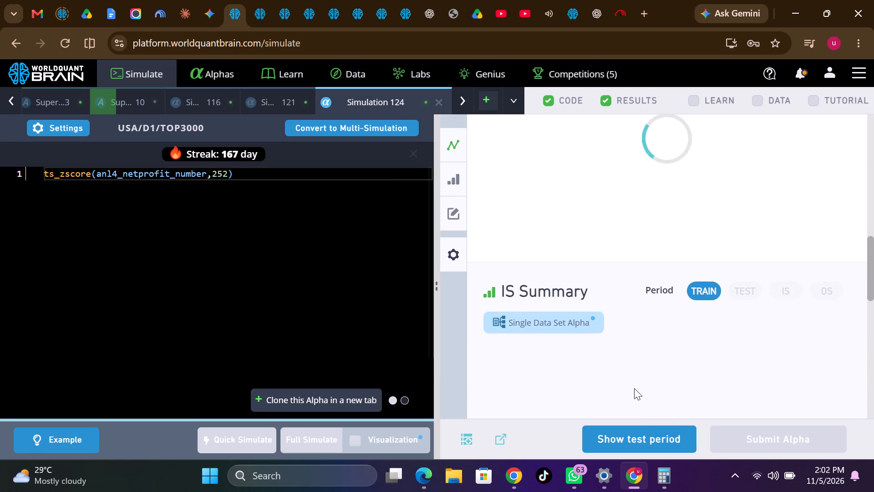
click(647, 441)
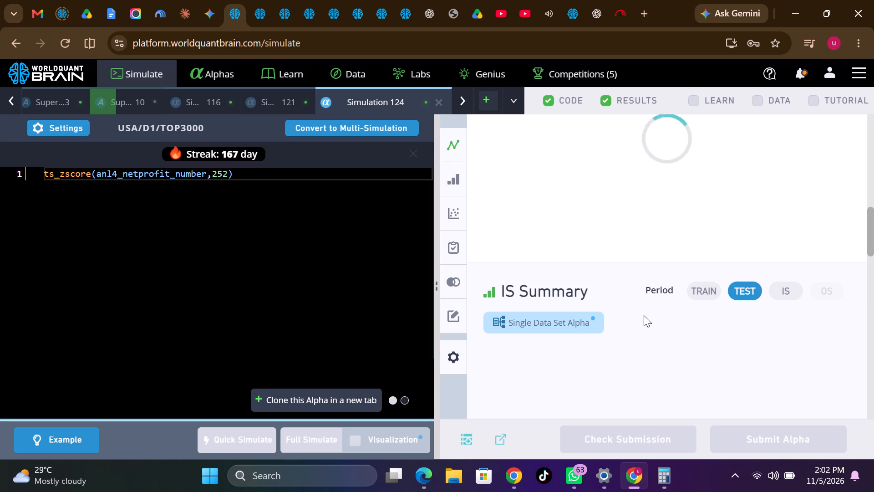
scroll(644, 315, down, 6)
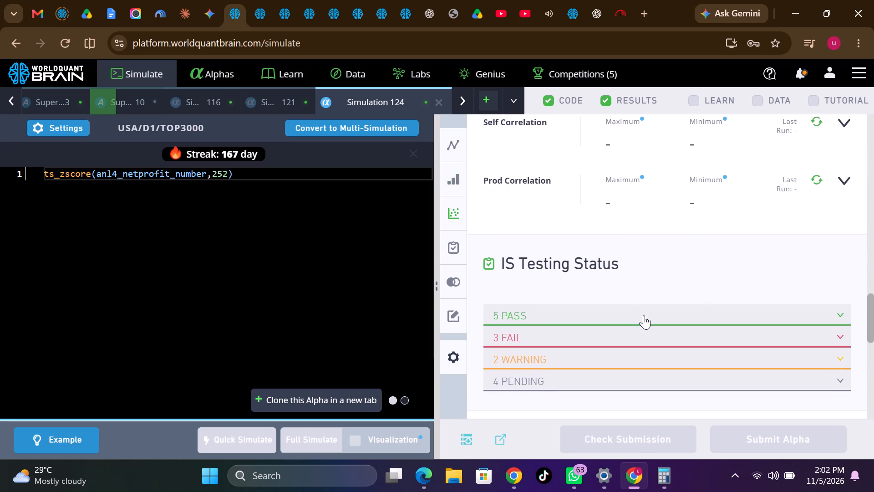
click(631, 322)
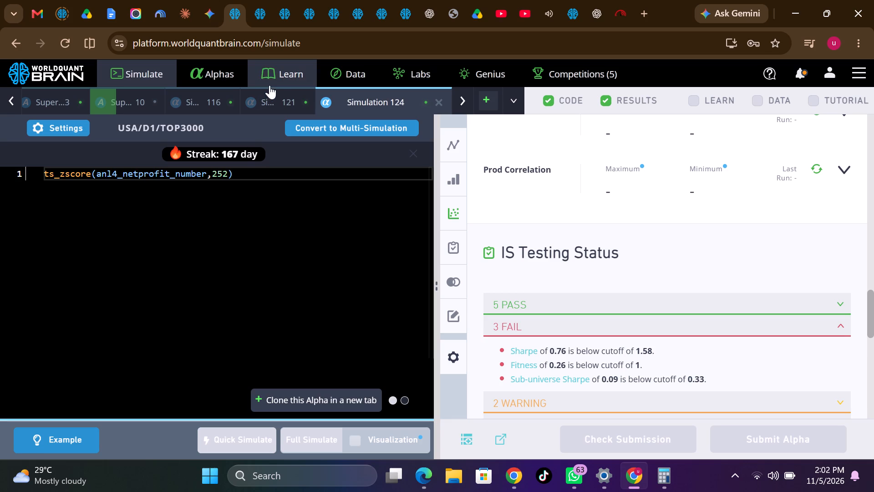
Replace both ts_zscore operators in Simulation 121's expression with ts_scale and run a full simulation.
click(280, 97)
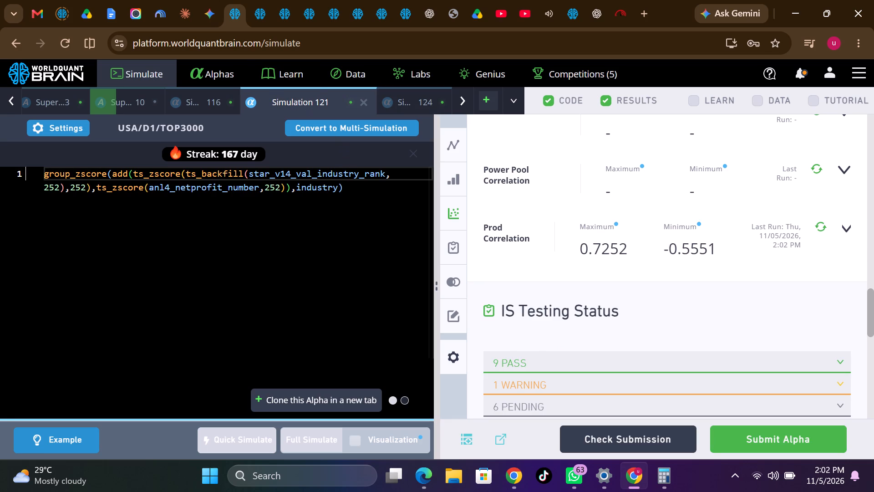
drag(148, 169, 177, 171)
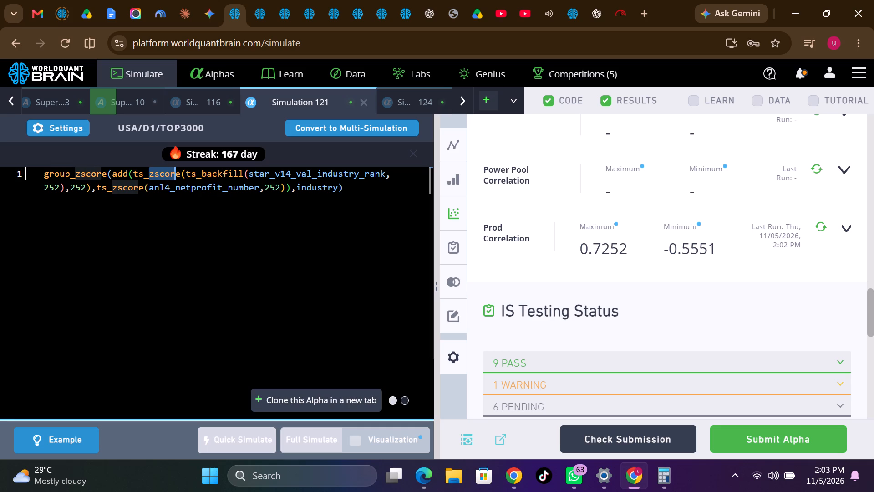
drag(177, 171, 183, 173)
text(scale)
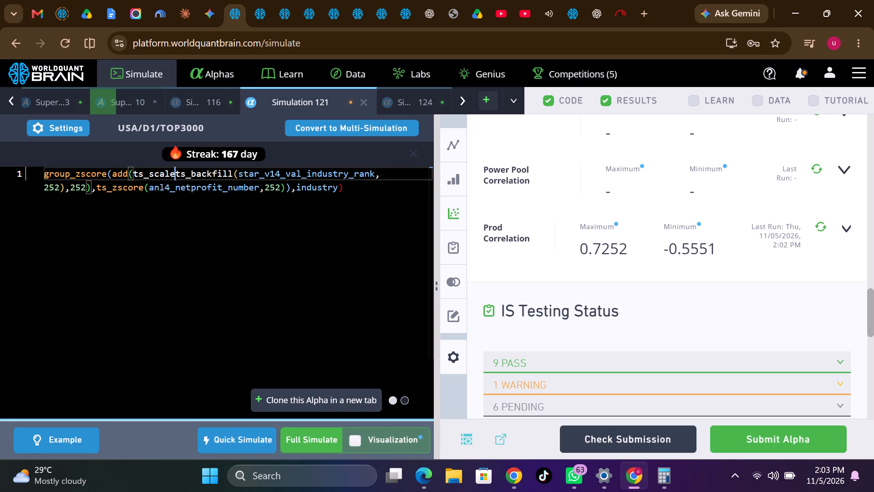
key(shift+parenleft)
drag(111, 185, 129, 185)
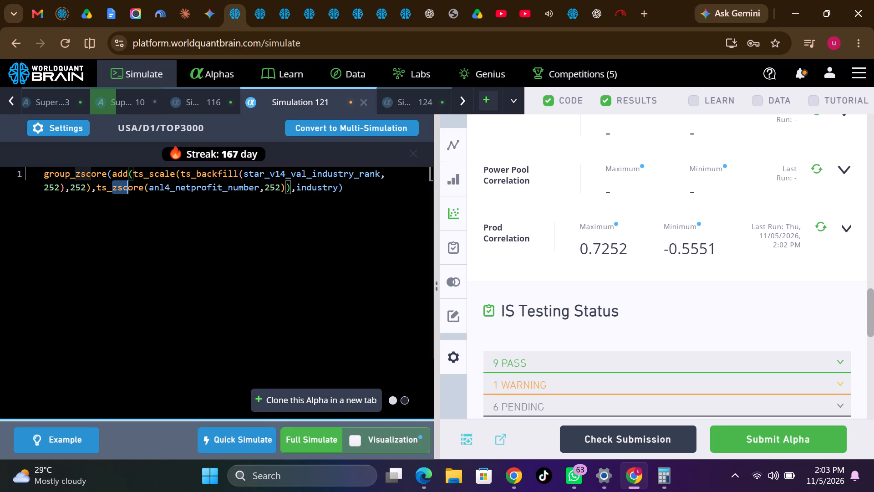
drag(129, 185, 144, 187)
text(scale)
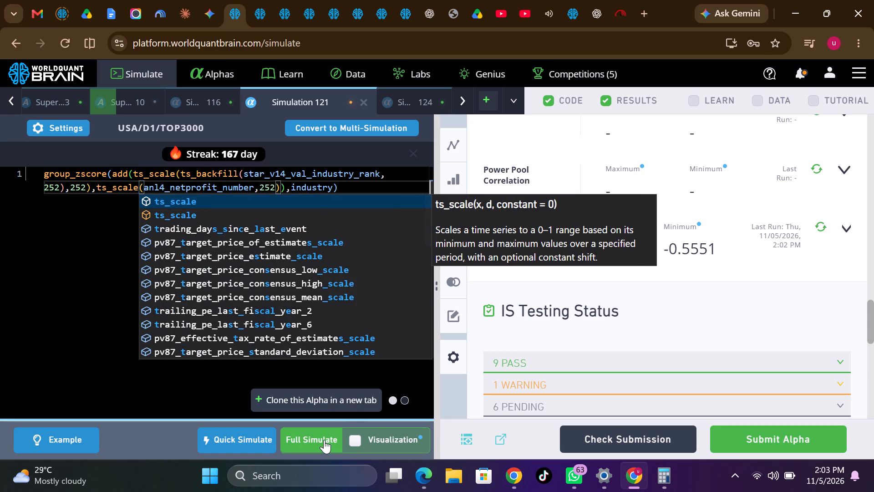
click(324, 440)
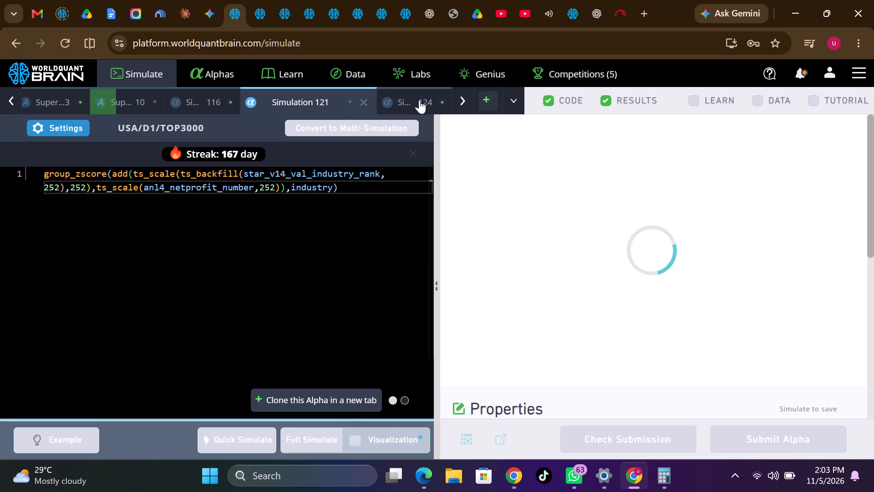
Close Simulation 124.
click(419, 99)
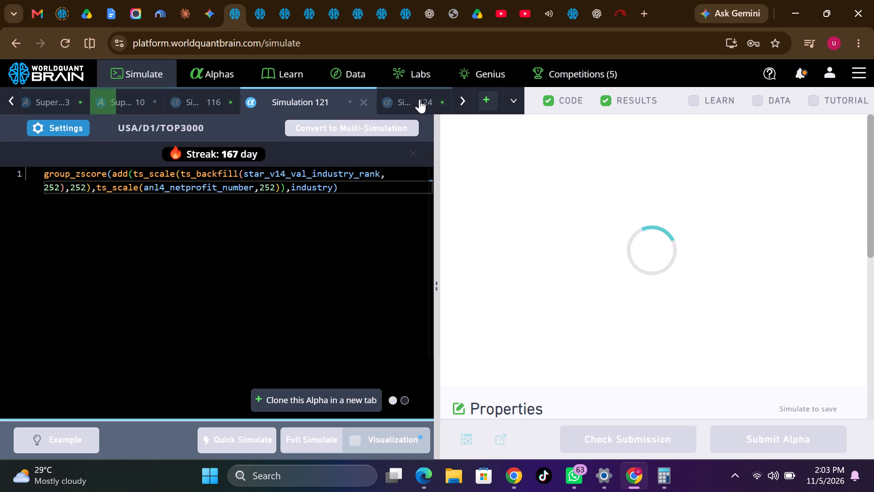
click(428, 97)
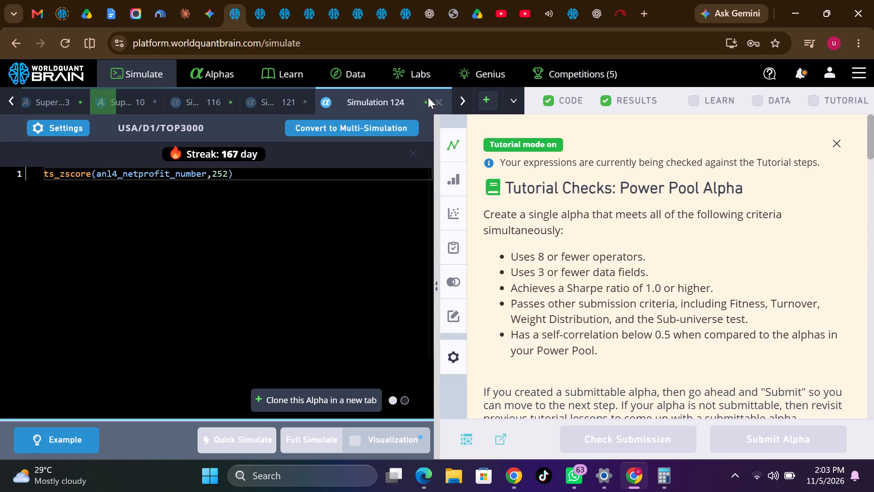
click(439, 102)
Clone Simulation 116's alpha into a new simulation and return to Simulation 121.
right_click(285, 94)
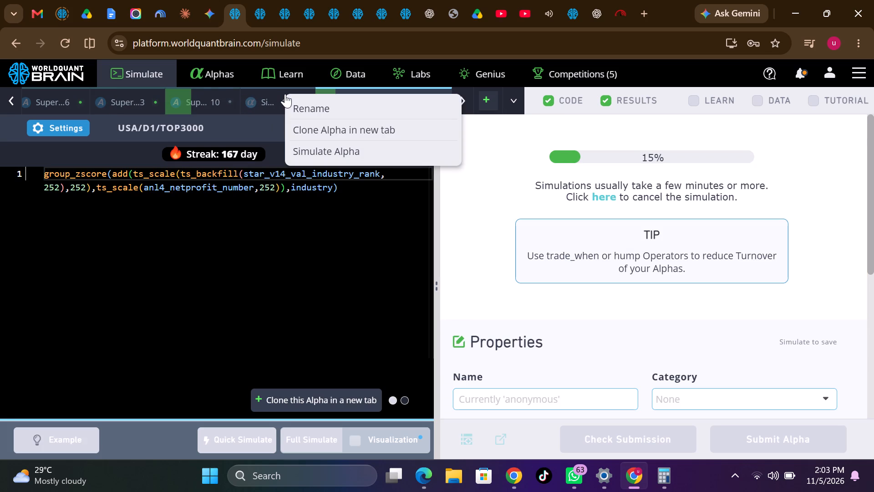
click(325, 131)
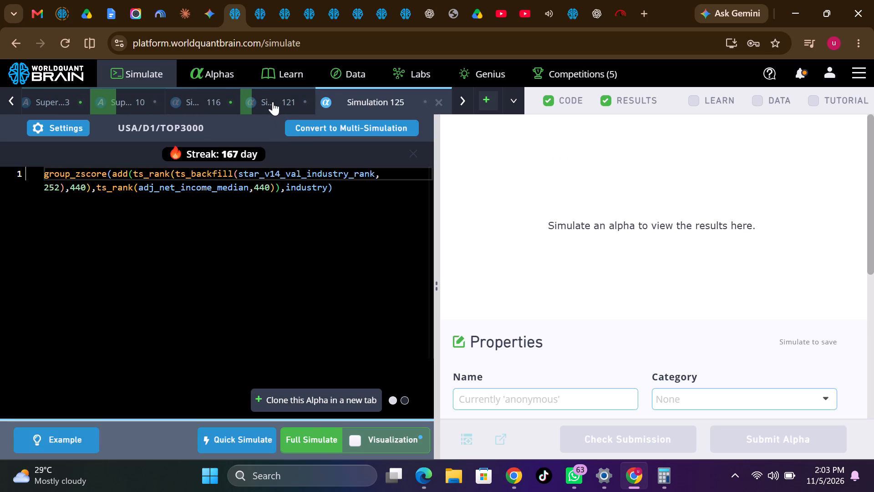
click(272, 99)
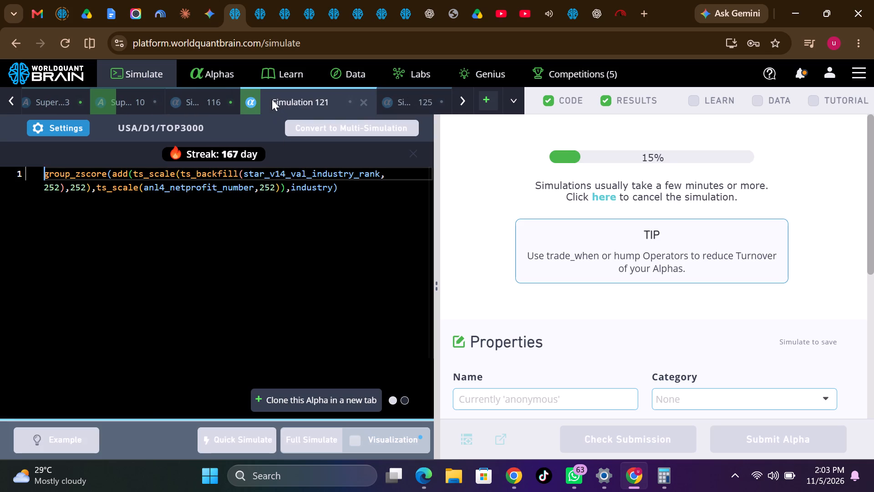
Open page 2 of the Analyst Estimate Data for Equity fields and look through the listed fields for a candidate.
click(256, 6)
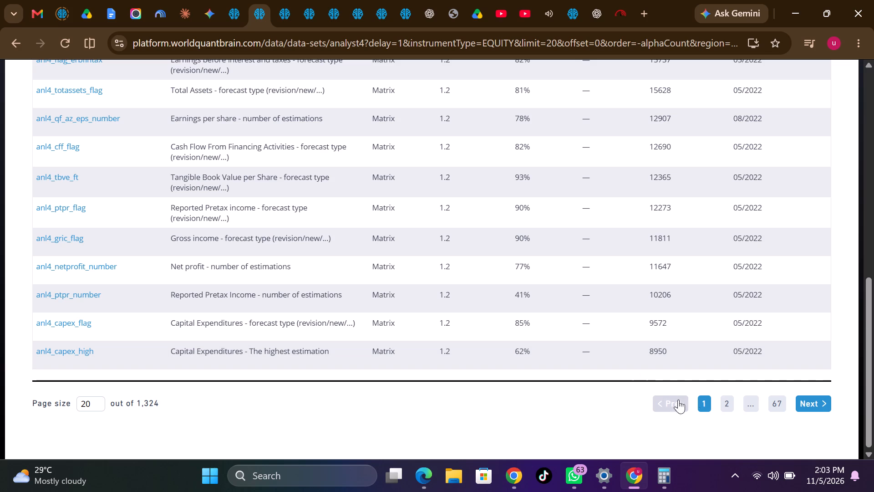
click(724, 403)
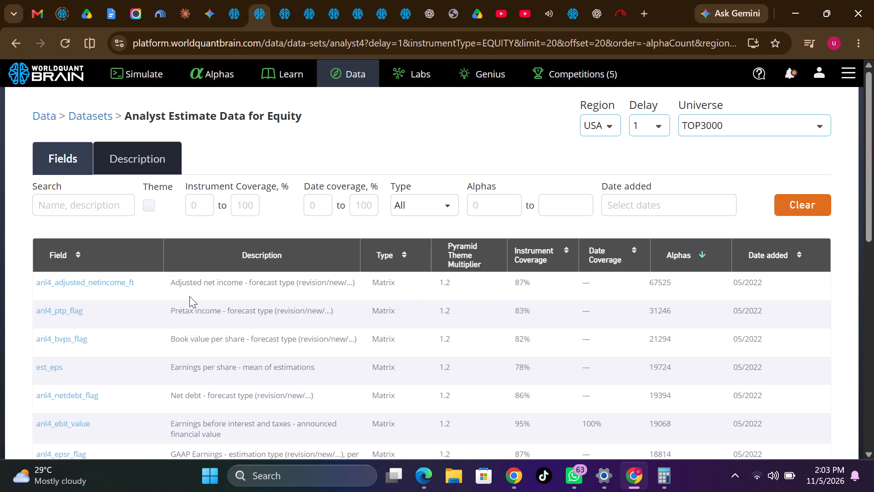
scroll(138, 328, down, 2)
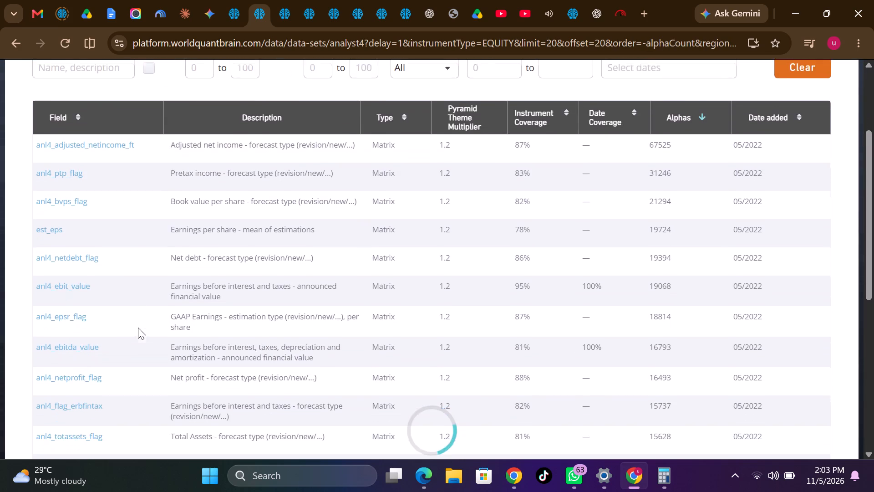
scroll(138, 328, down, 6)
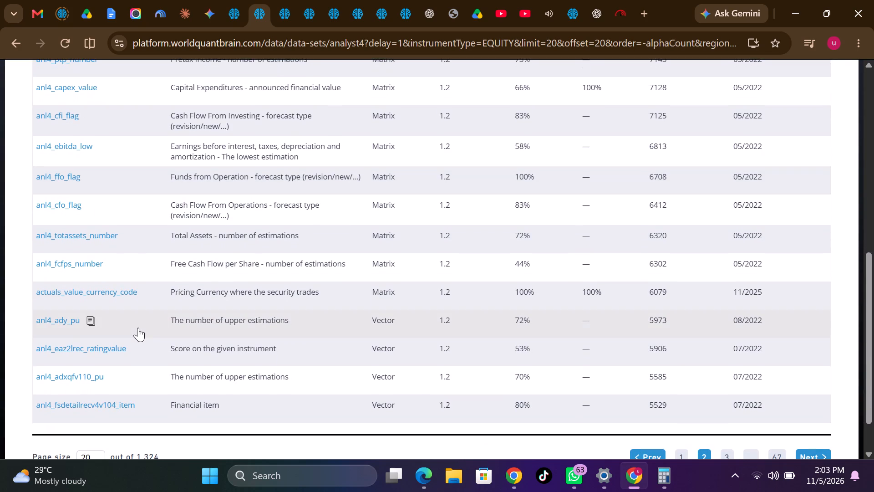
Open page 3 of the Analyst Estimate Data for Equity fields and copy the field name anl4_ebitda_high.
scroll(138, 328, down, 1)
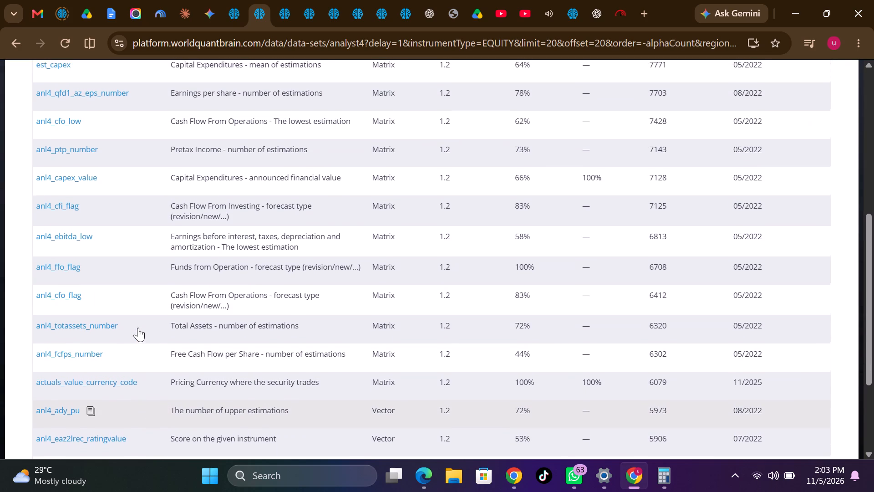
scroll(138, 328, down, 2)
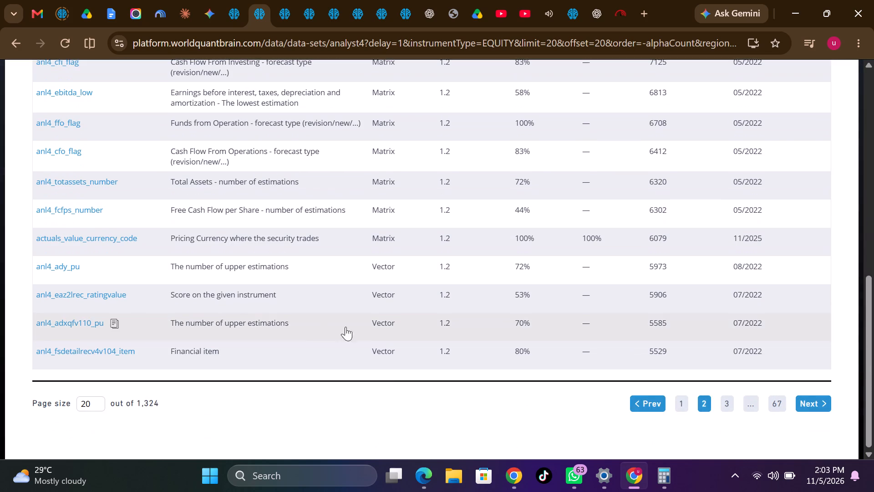
click(726, 402)
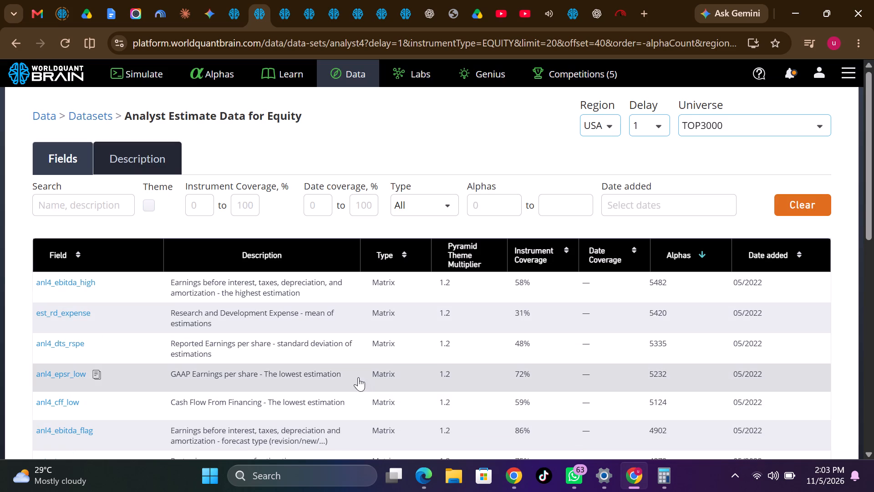
click(109, 282)
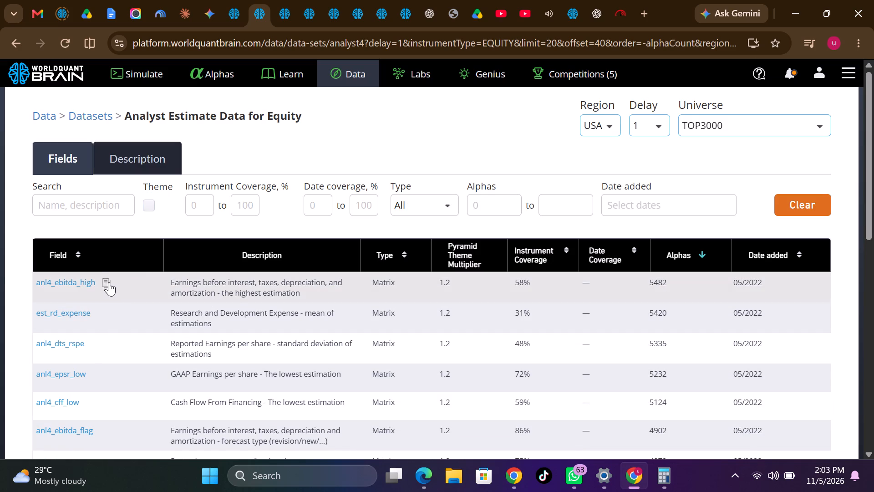
Replace the data field in the second ts_rank of Simulation 125 with anl4_ebitda_high and run a full simulation.
click(233, 10)
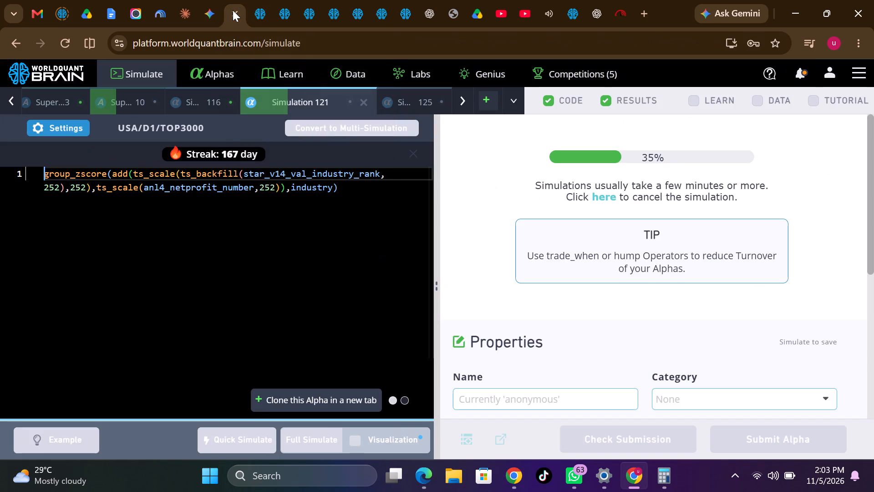
click(403, 97)
click(418, 104)
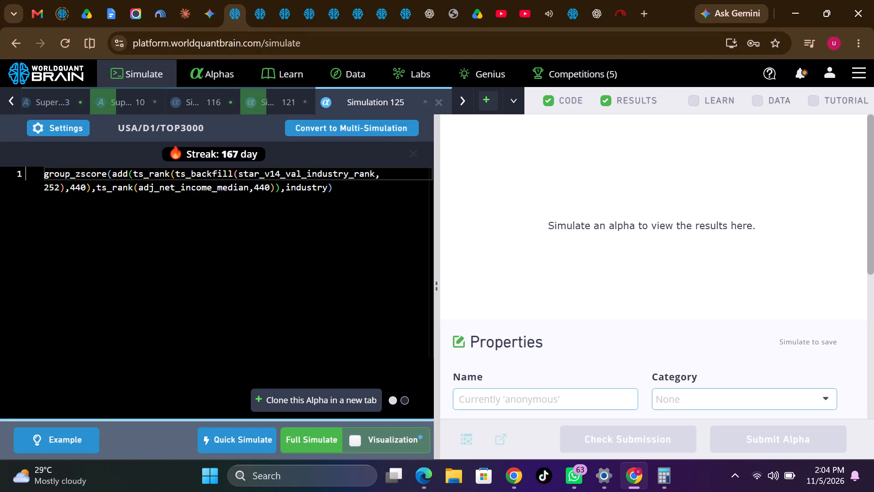
double_click(221, 190)
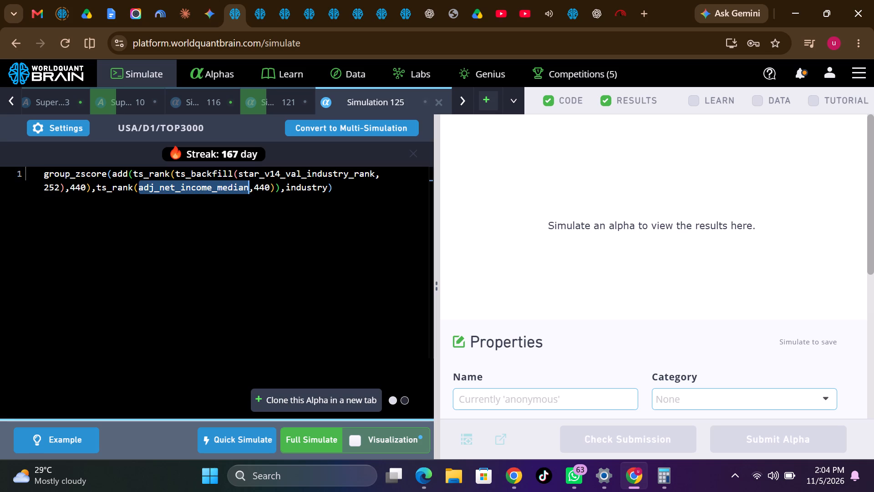
key(ctrl+v)
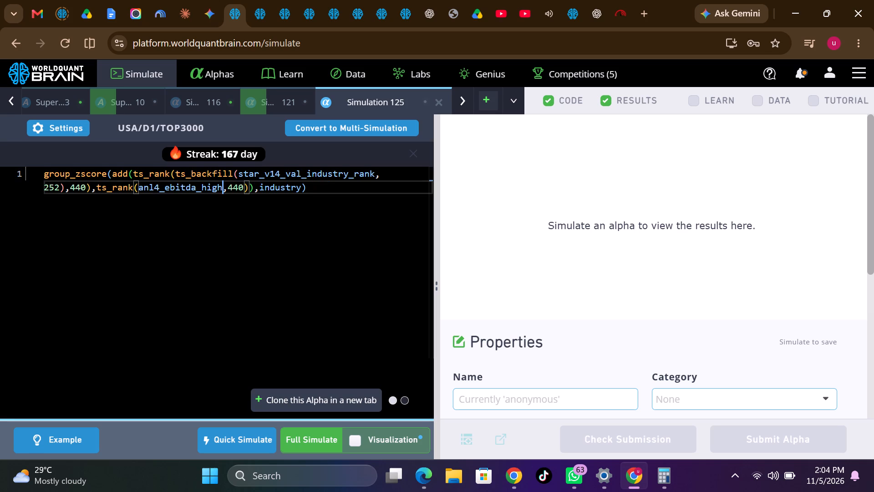
click(323, 436)
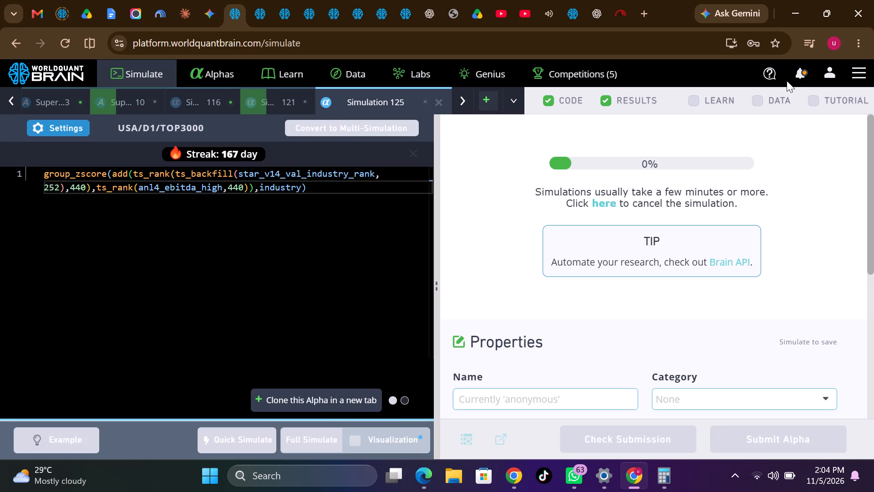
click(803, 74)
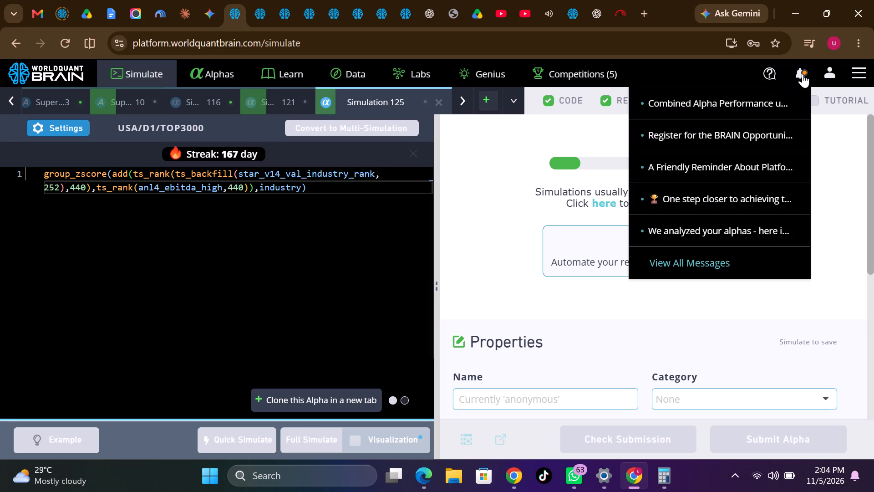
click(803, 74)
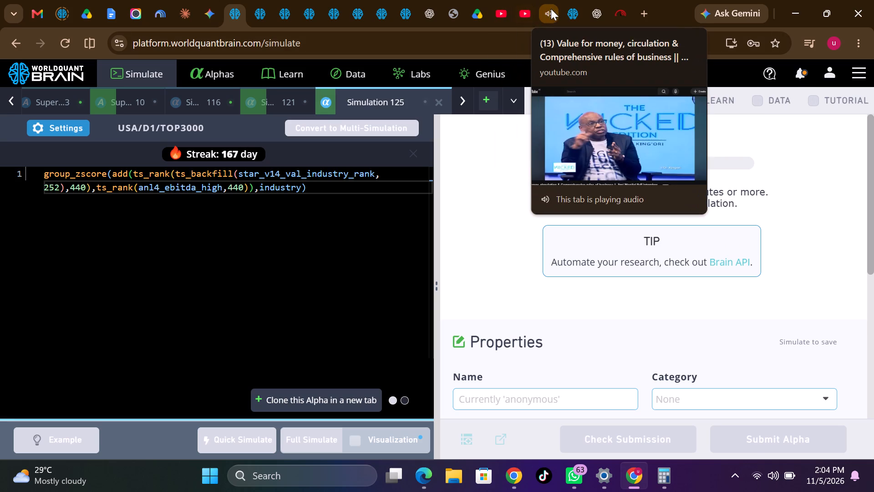
Switch to the YouTube interview video that is playing audio.
click(551, 9)
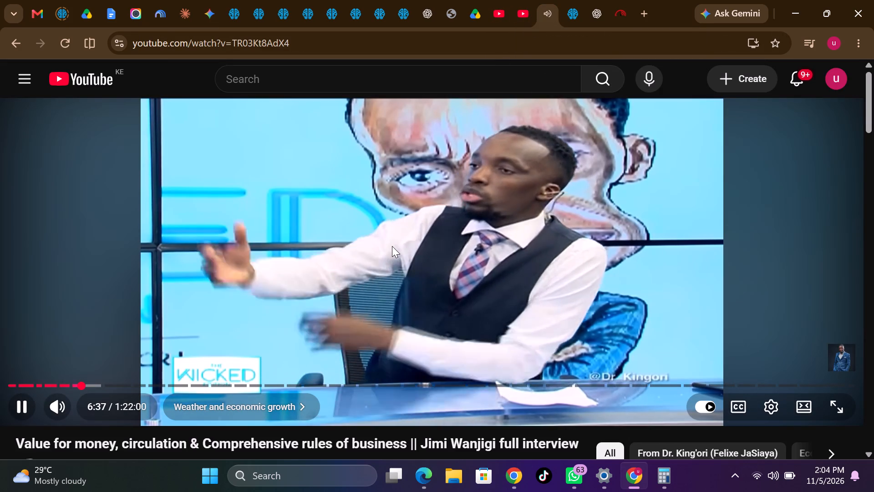
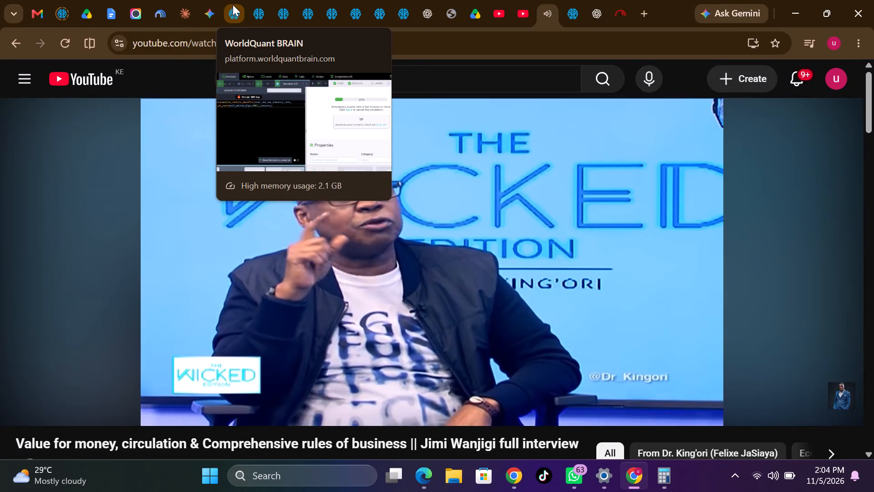
Open Super Simulation 10 in WorldQuant BRAIN and view its IS Summary for the TEST and IS periods.
click(233, 5)
click(135, 96)
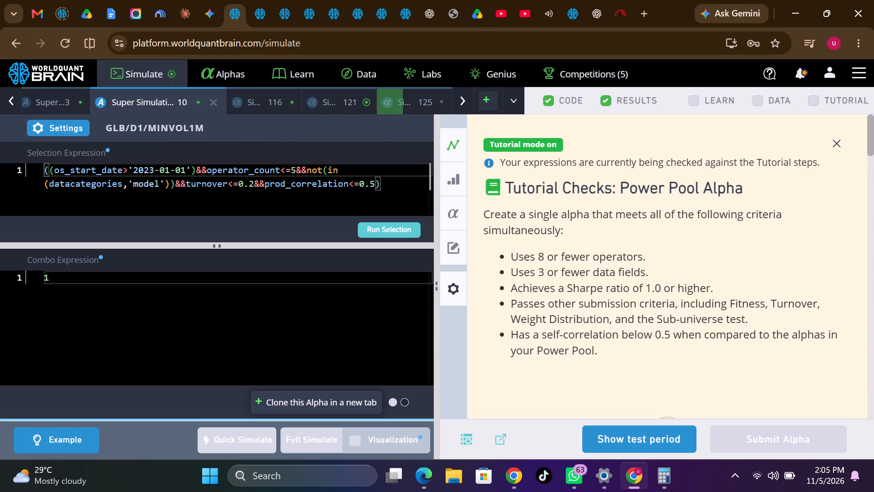
scroll(603, 324, down, 6)
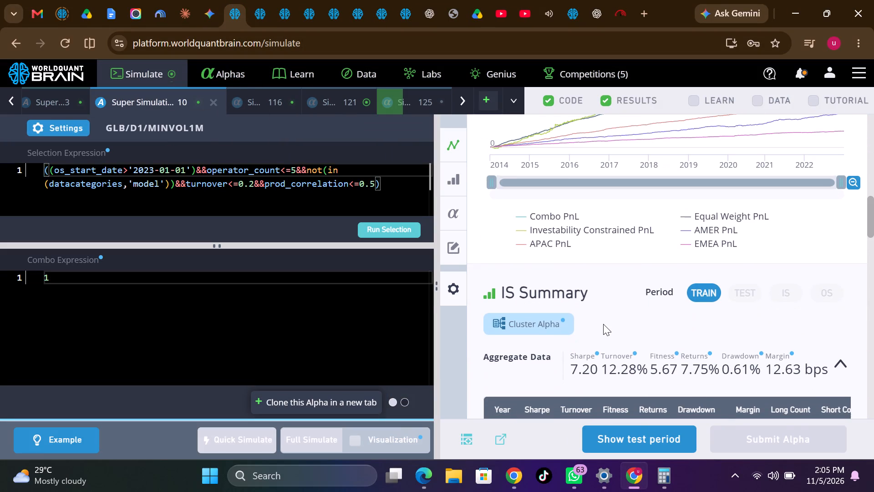
scroll(603, 324, down, 1)
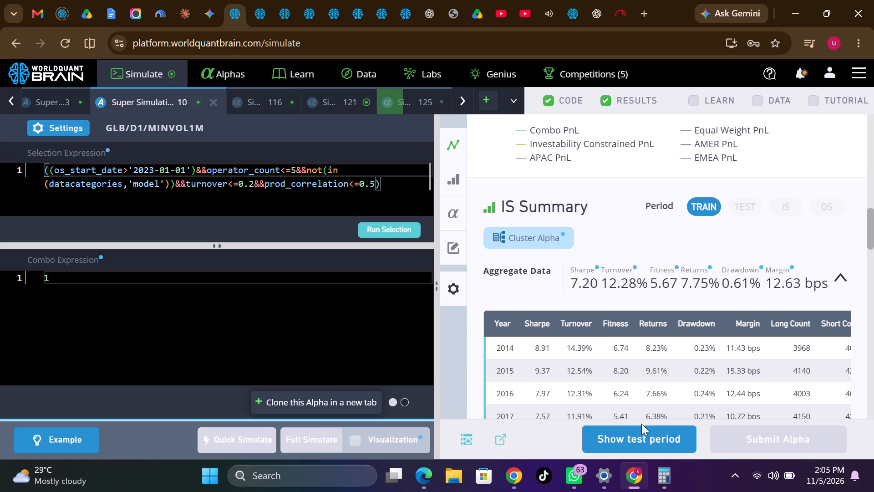
click(647, 436)
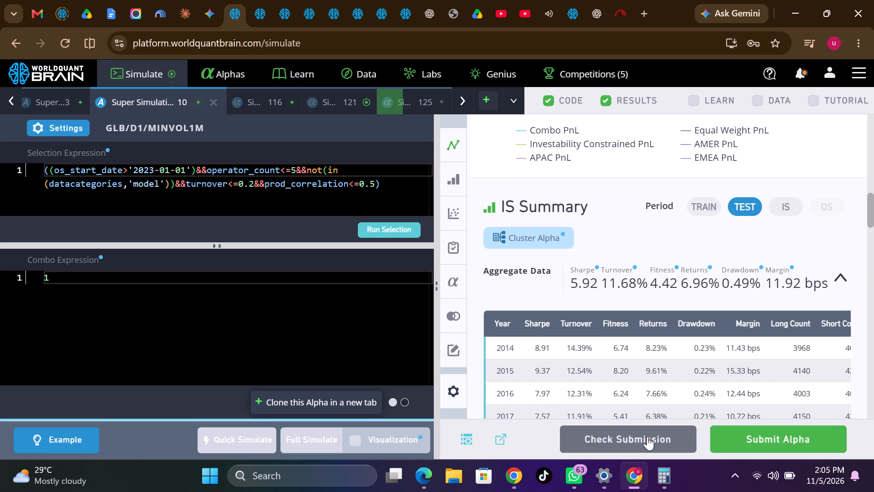
click(786, 202)
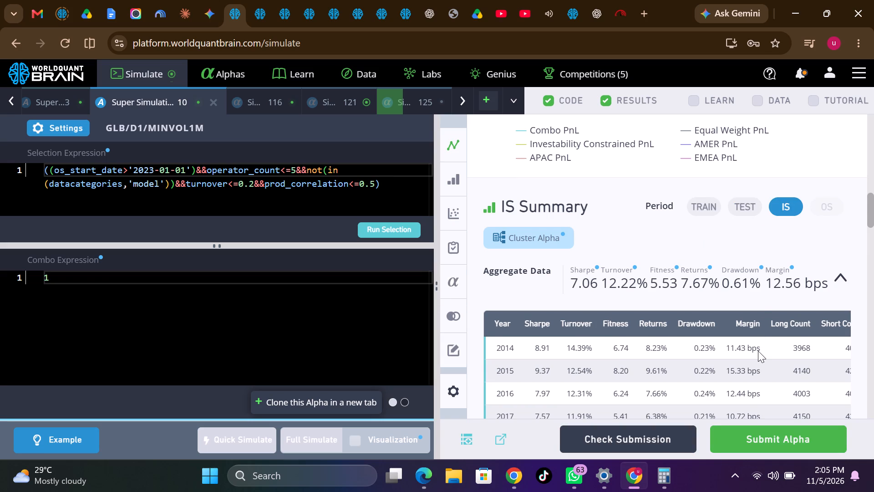
Run the Prod Correlation and Self Correlation checks for Super Simulation 10, accepting the browser's fix for the slow tab.
scroll(758, 351, down, 4)
scroll(773, 297, up, 2)
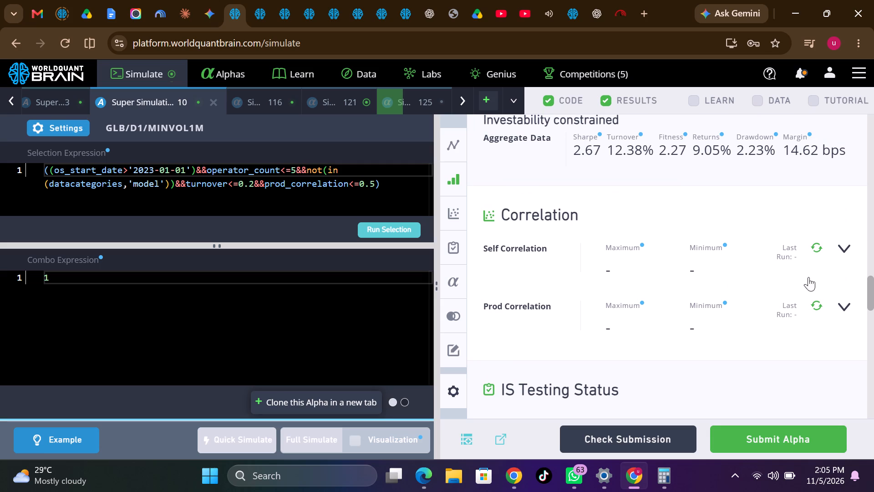
click(818, 304)
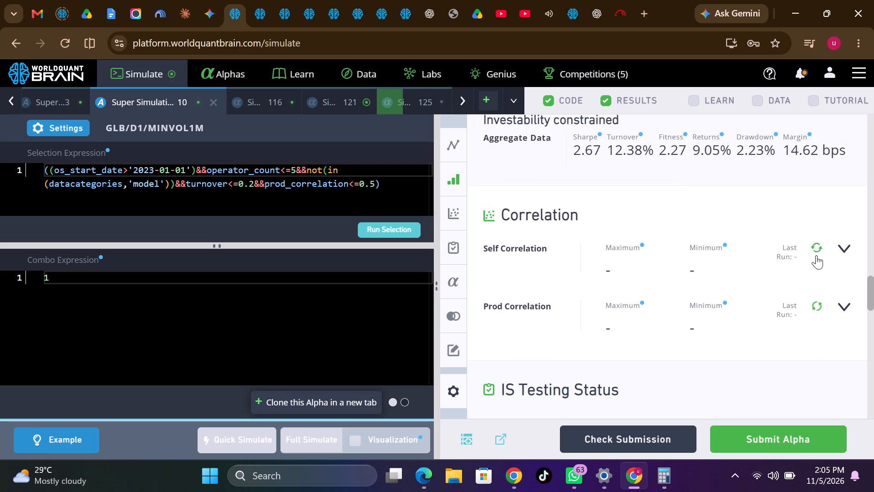
click(817, 248)
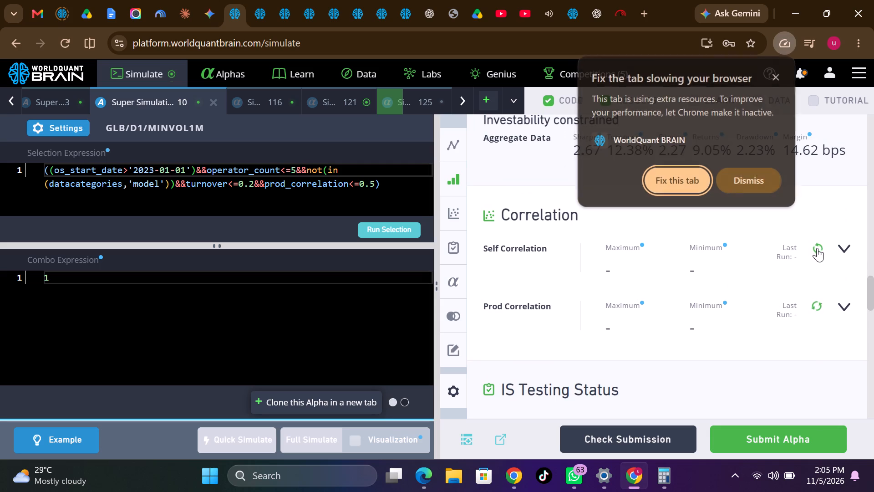
click(691, 180)
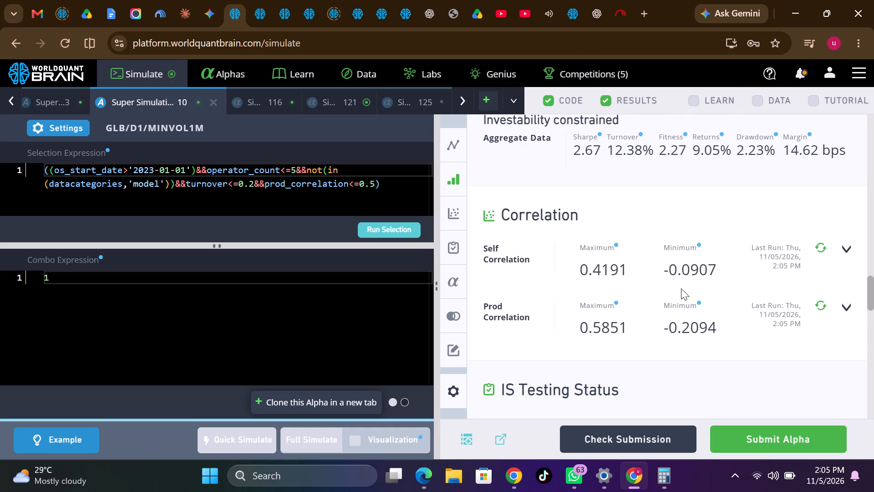
Review Super Simulation 10's regional and yearly statistics and settings, and compare its correlations with those of Super Simulation 3.
scroll(681, 288, up, 3)
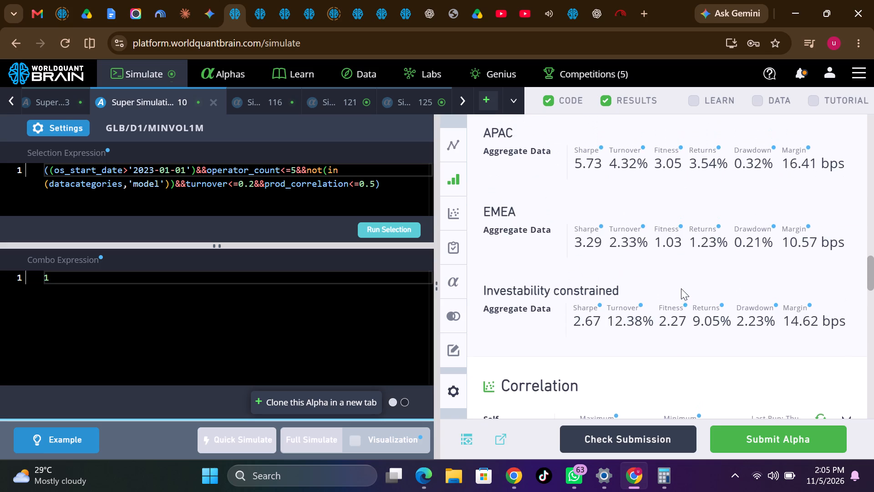
scroll(681, 288, up, 2)
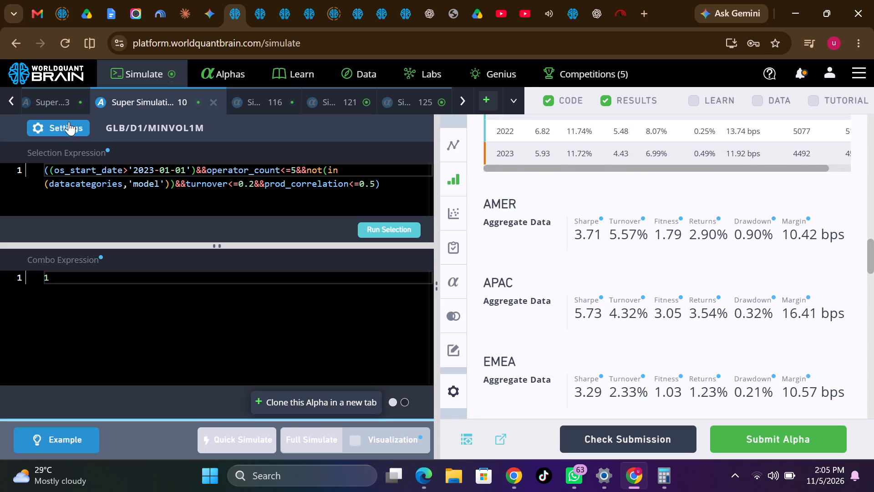
click(68, 122)
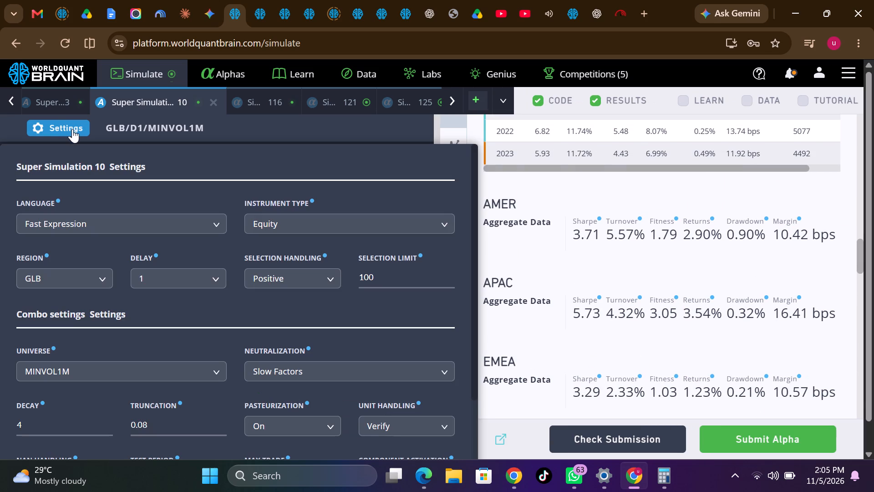
click(72, 129)
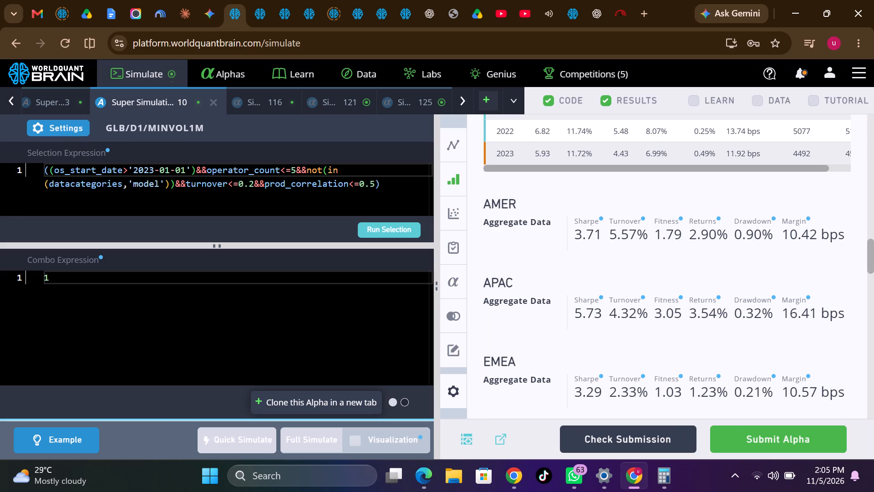
scroll(645, 304, up, 7)
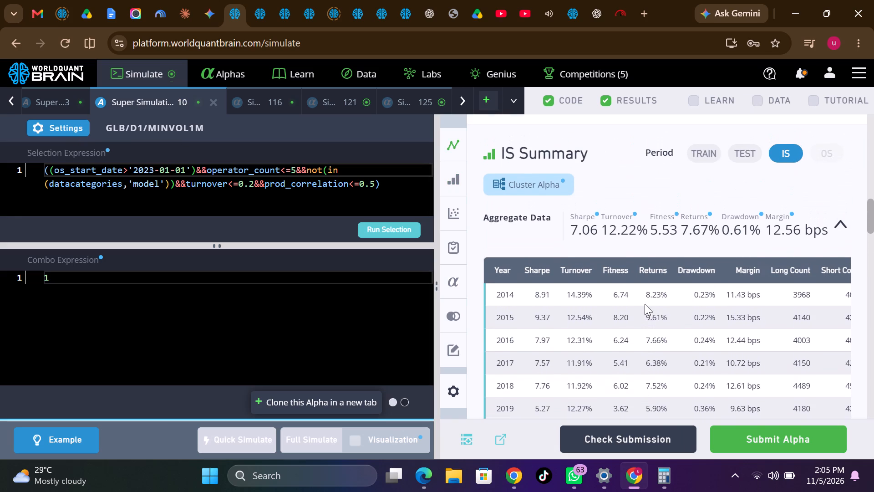
scroll(737, 301, down, 6)
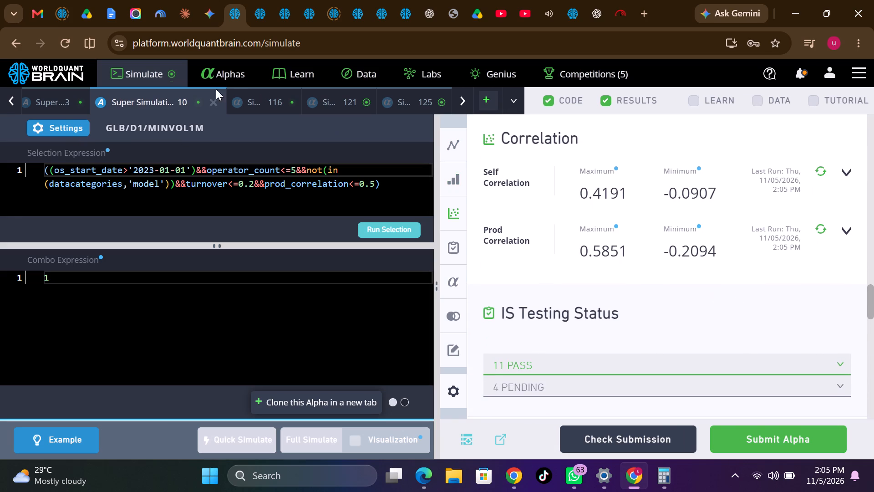
click(69, 97)
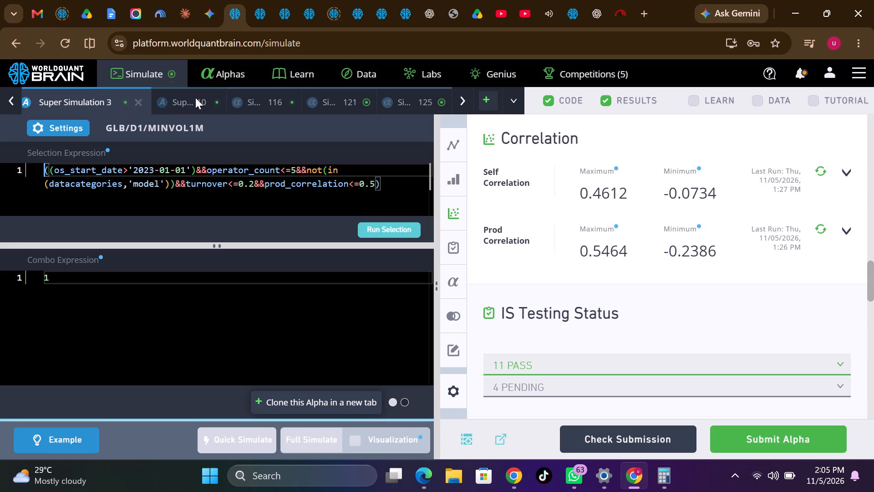
click(199, 97)
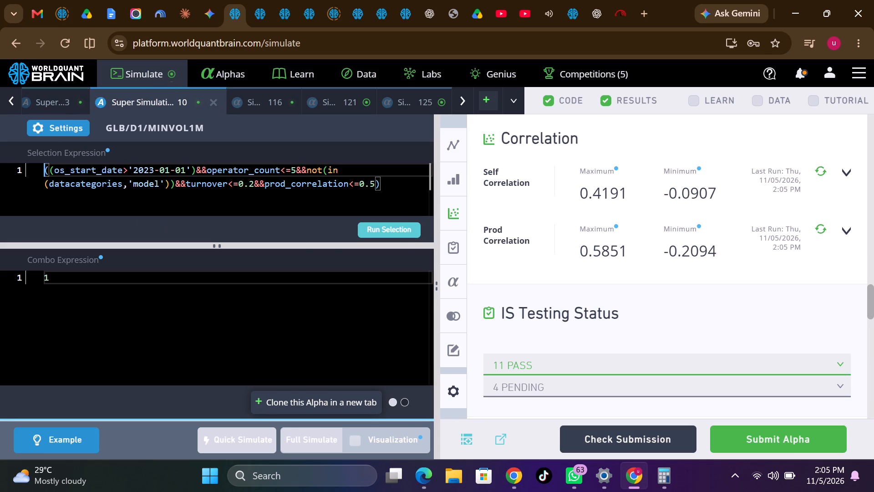
Examine the settings of Super Simulation 10 and its available neutralization options.
click(56, 126)
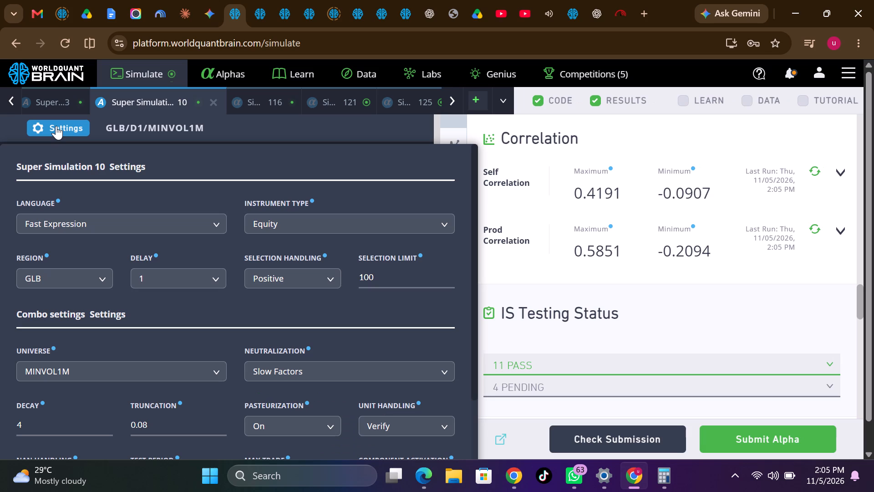
click(56, 126)
click(56, 126)
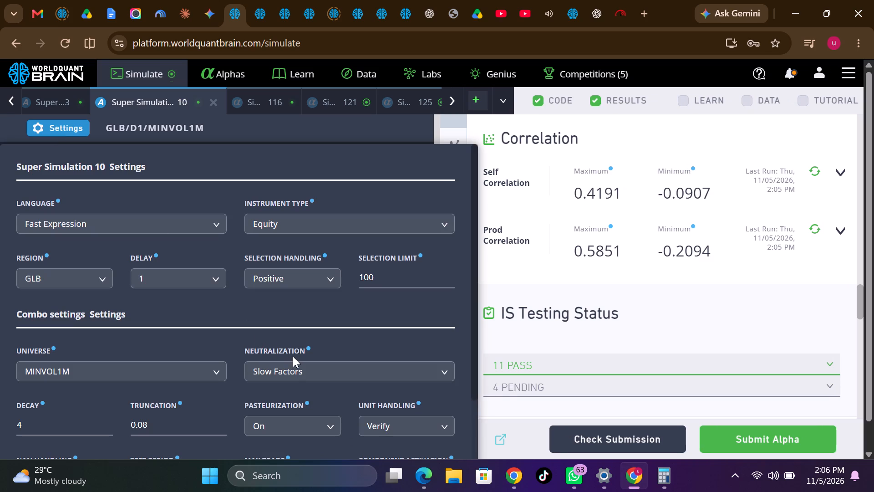
click(295, 366)
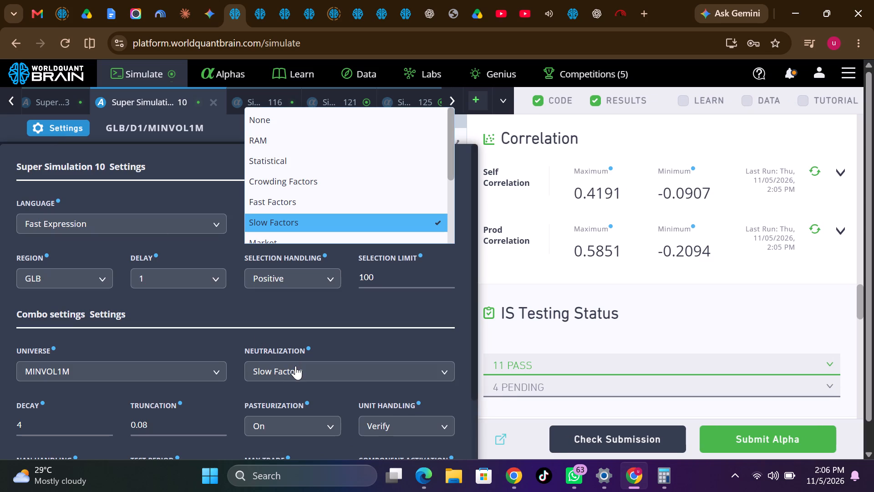
click(295, 366)
click(537, 277)
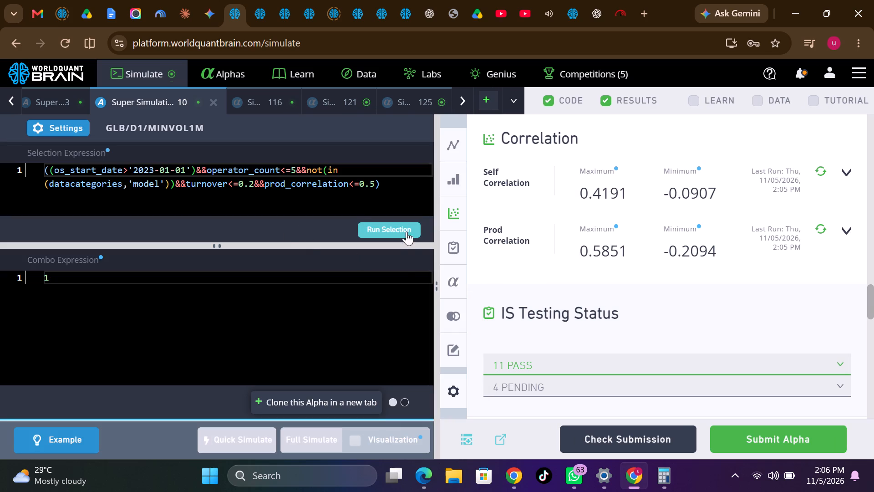
drag(385, 186, 208, 184)
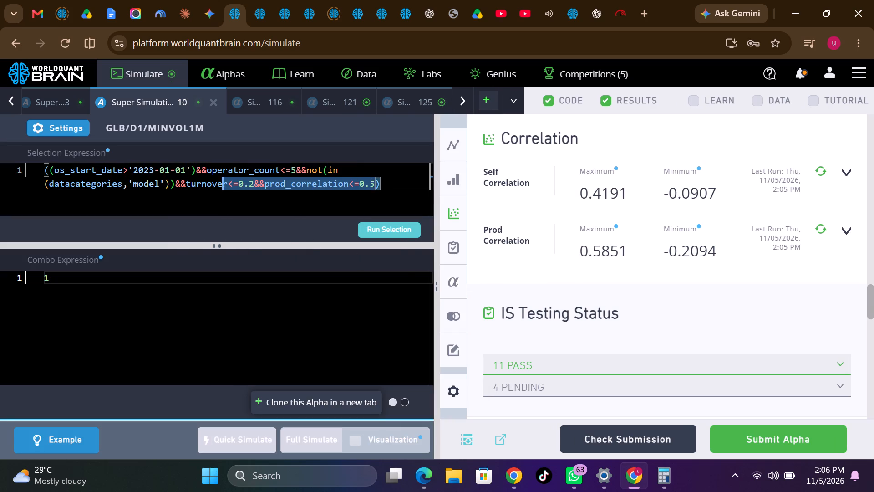
drag(208, 184, 42, 166)
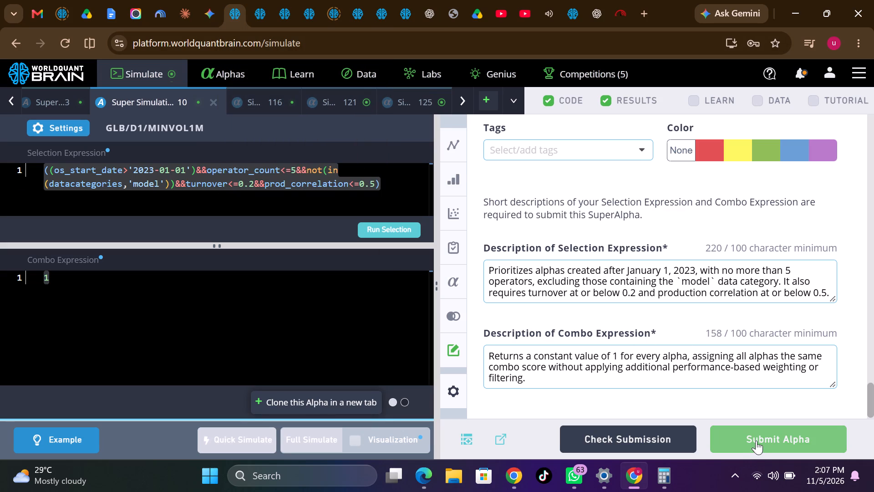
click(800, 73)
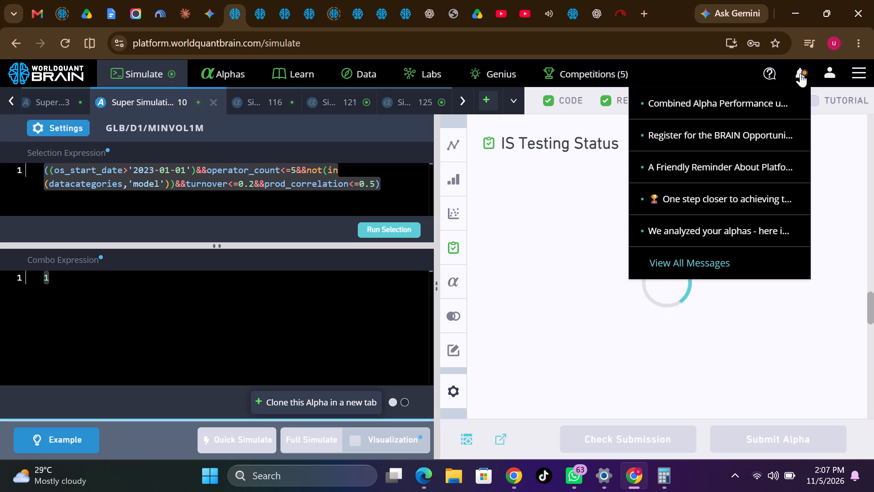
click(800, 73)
Review Super Simulation 10's descriptions, yearly and regional statistics, selected alphas and IS testing status while the submission is processed.
scroll(722, 306, down, 7)
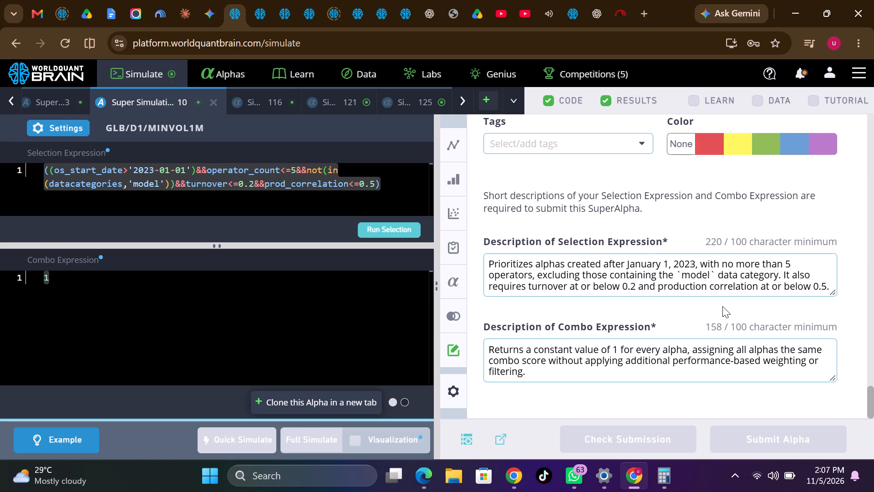
scroll(722, 306, up, 10)
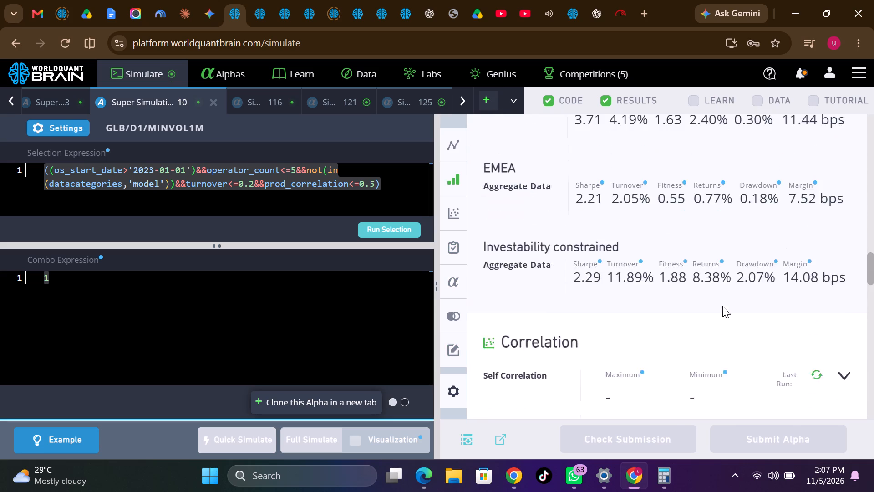
scroll(722, 306, up, 2)
scroll(722, 306, down, 4)
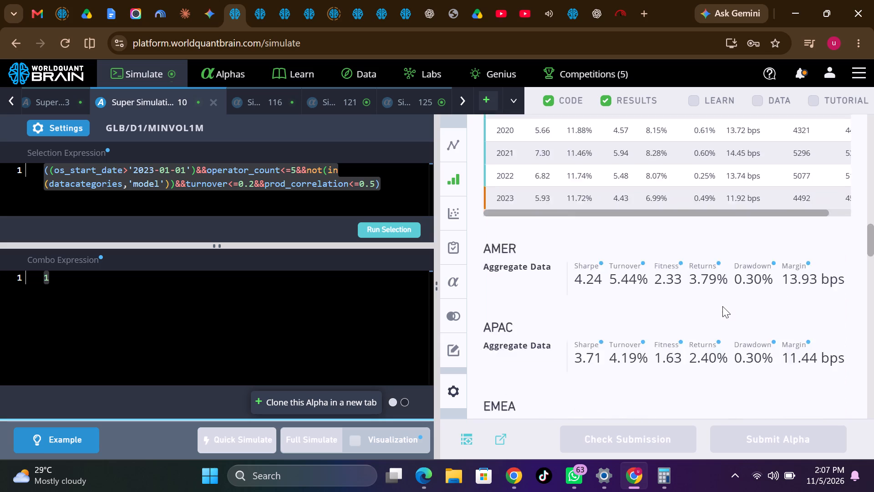
scroll(722, 306, down, 6)
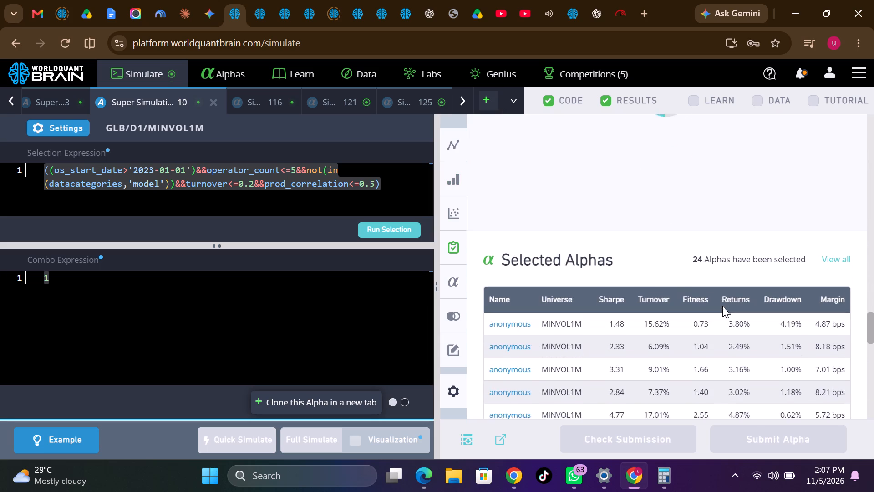
scroll(722, 306, down, 1)
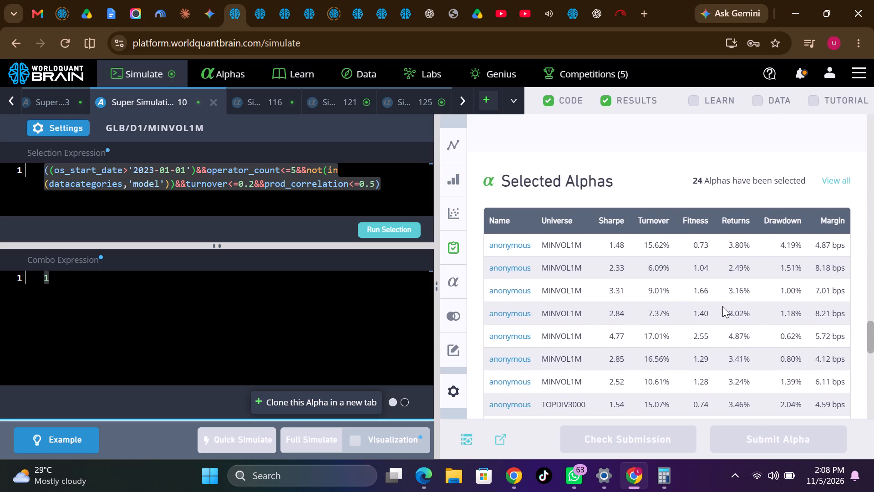
scroll(722, 306, down, 3)
scroll(722, 306, up, 3)
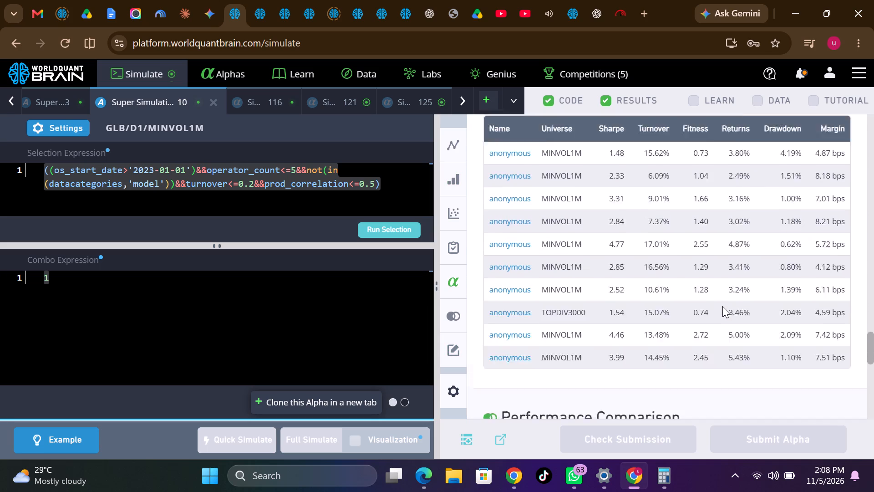
scroll(722, 306, up, 3)
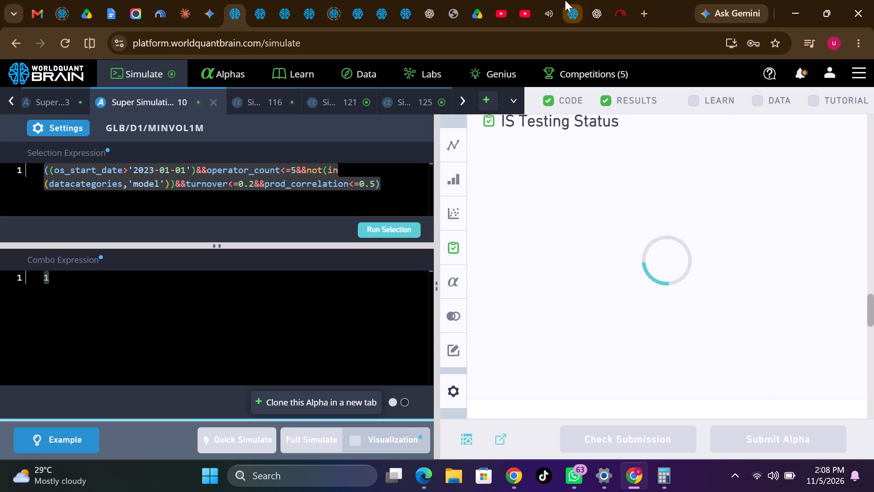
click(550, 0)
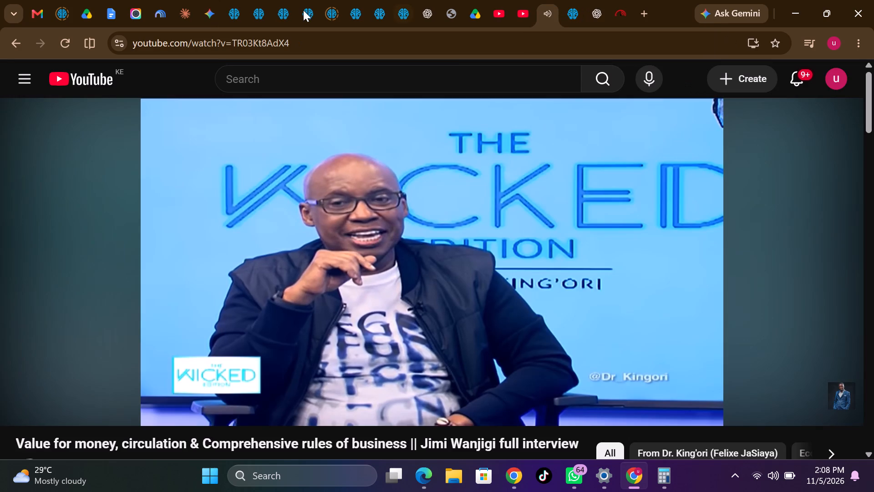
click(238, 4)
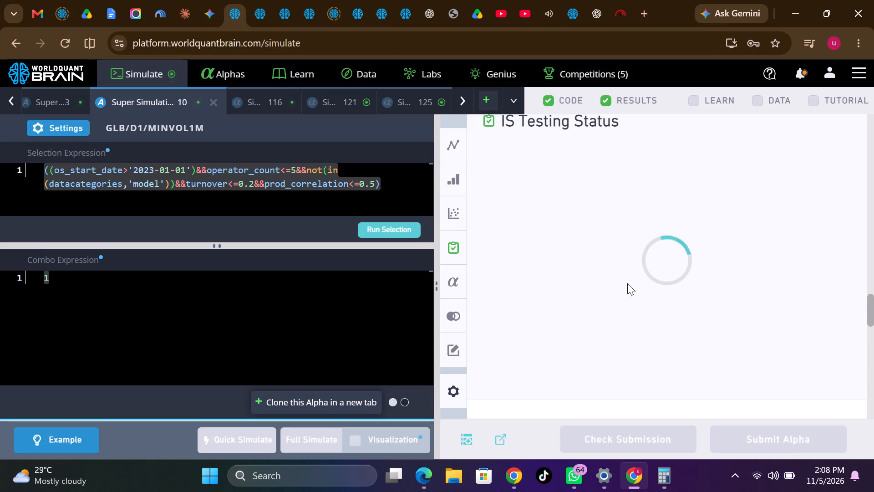
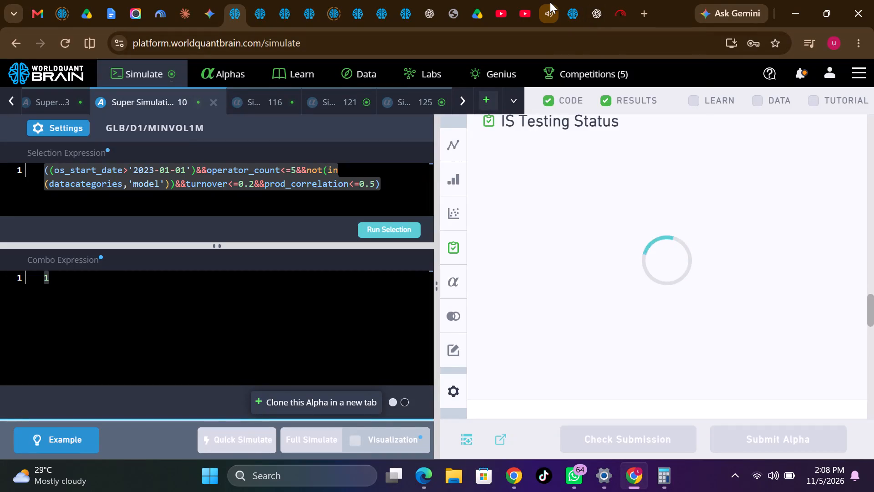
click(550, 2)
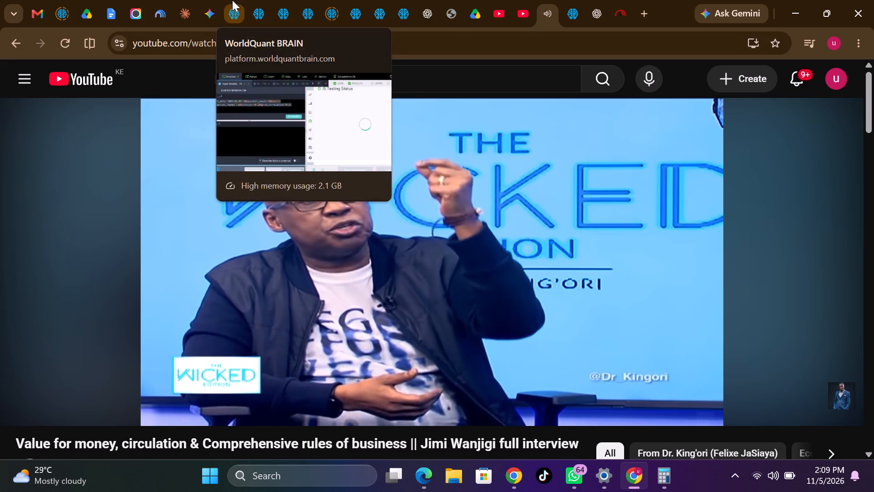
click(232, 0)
Show the test period for Simulation 125, check its IS summary and investability-constrained statistics, and close the simulation.
click(423, 102)
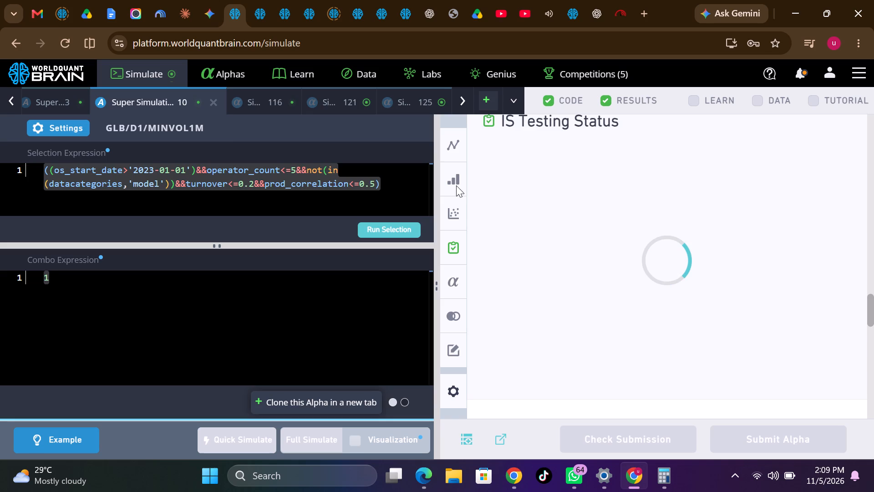
scroll(606, 334, down, 3)
scroll(606, 334, up, 3)
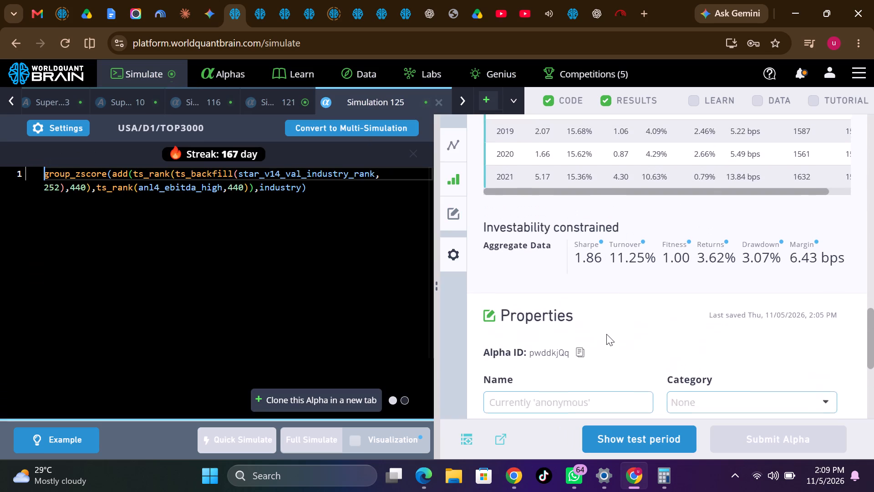
click(635, 446)
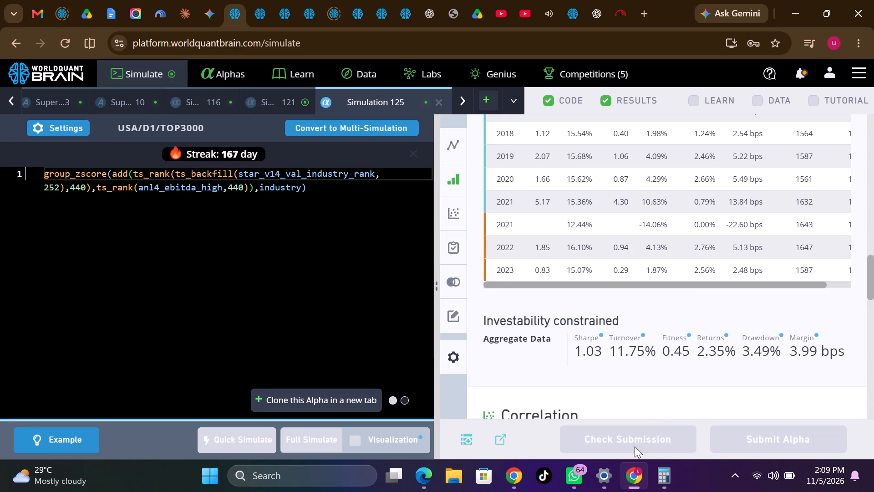
scroll(695, 272, up, 3)
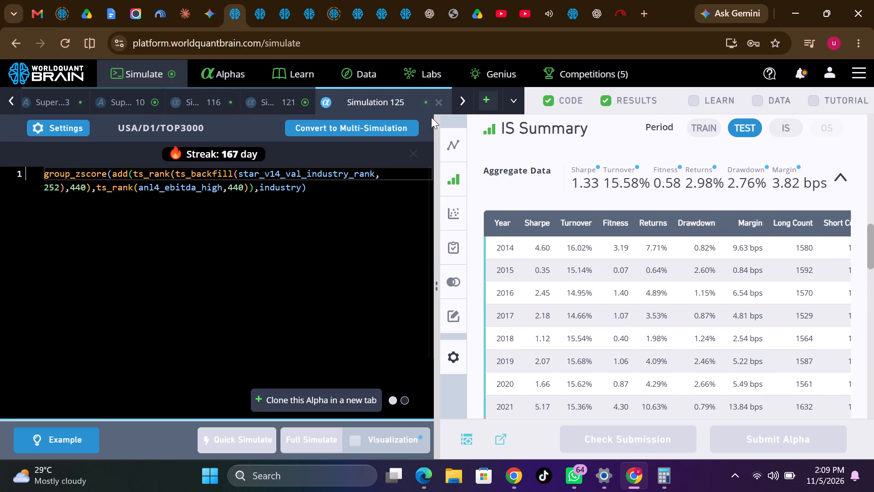
click(439, 99)
Show the test period for Simulation 121, check its IS summary for the TEST and IS periods, and close the simulation.
scroll(640, 319, down, 2)
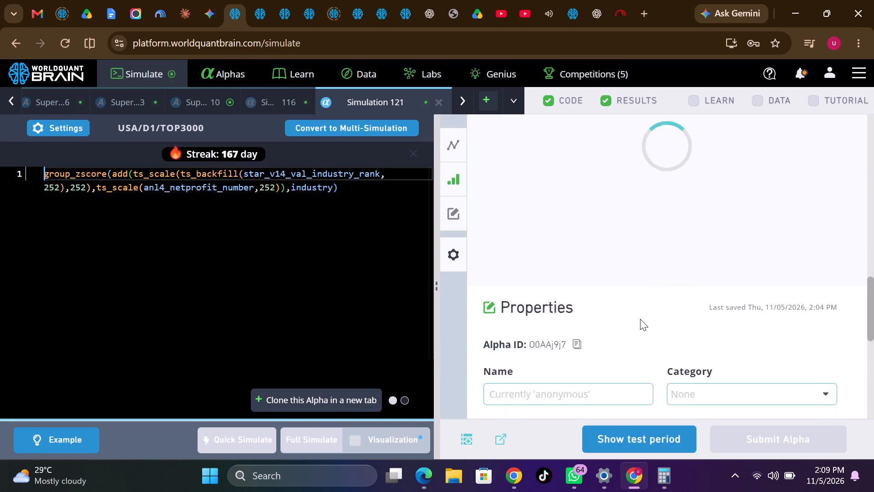
scroll(640, 319, down, 6)
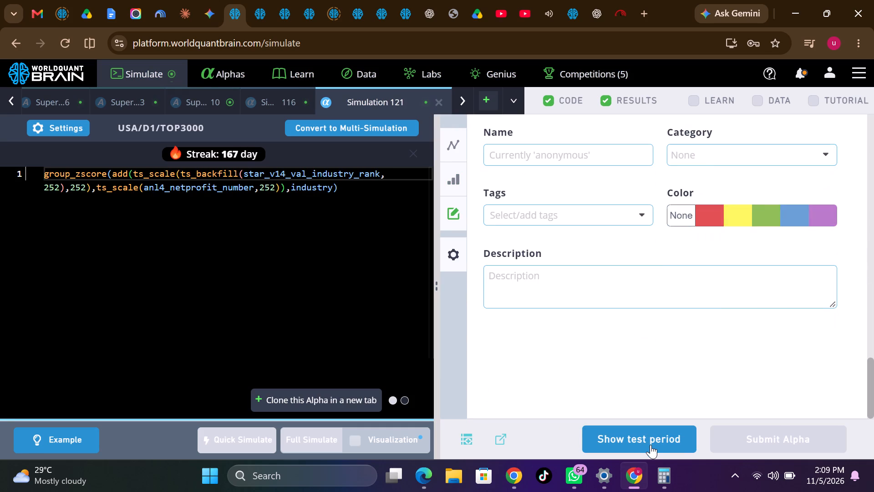
click(650, 445)
scroll(660, 325, up, 5)
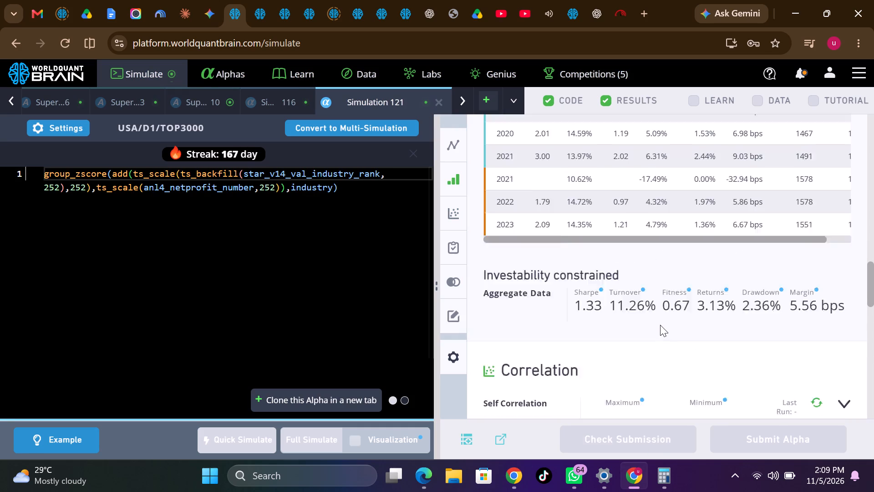
scroll(660, 325, up, 2)
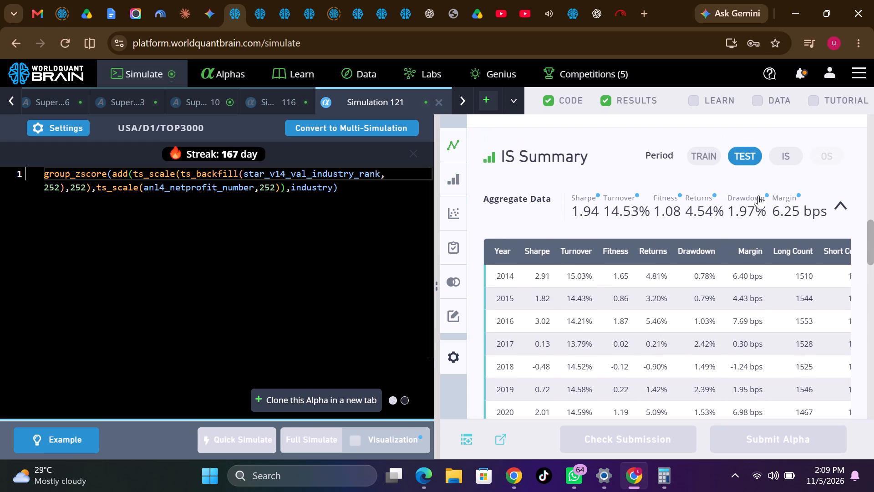
click(788, 158)
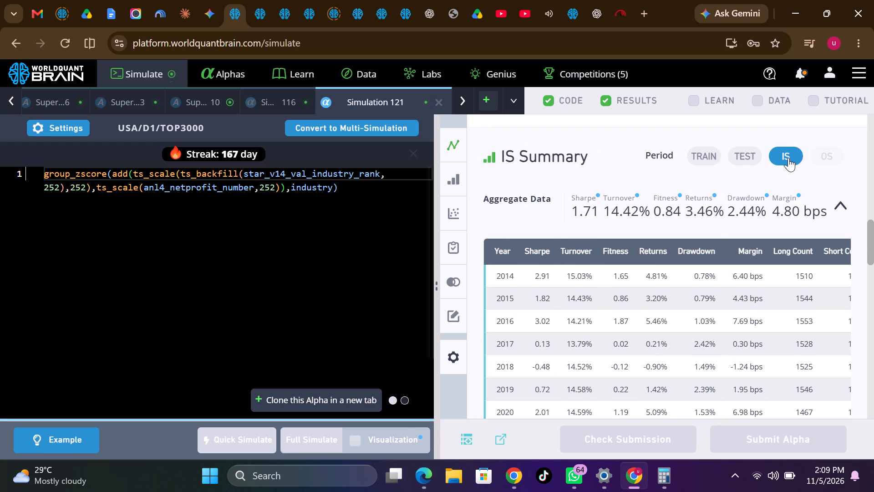
click(442, 100)
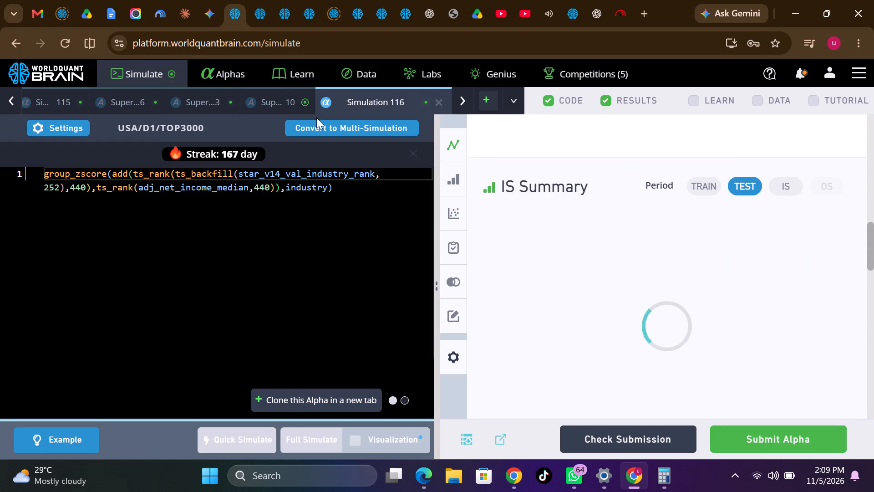
Check the submitted Super Simulation 10's statistics and descriptions, and close Super Simulations 10, 3 and 6.
click(288, 99)
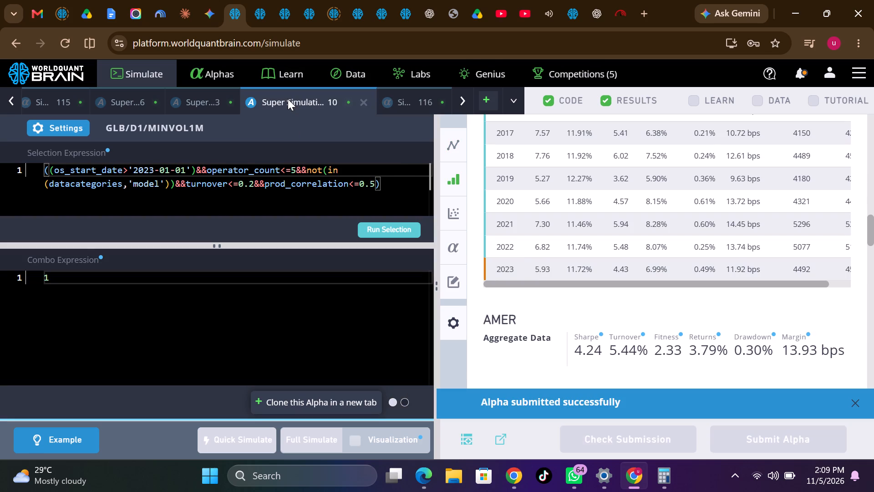
scroll(656, 376, down, 3)
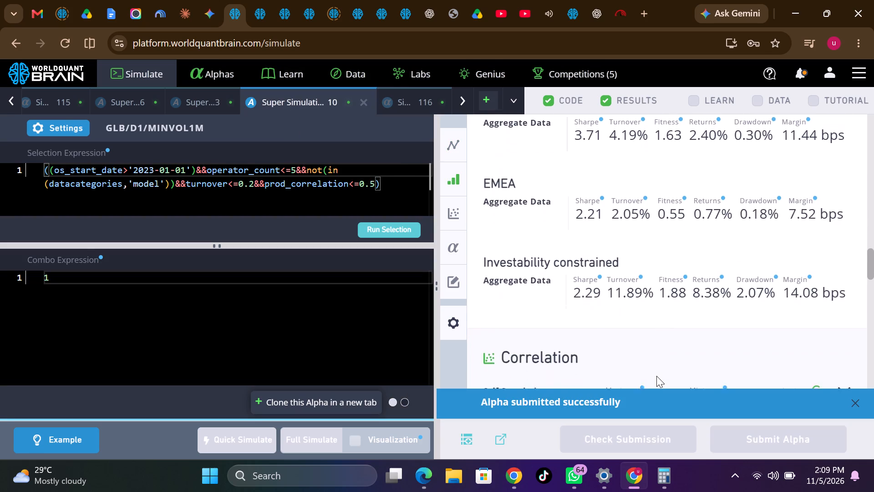
scroll(656, 376, down, 5)
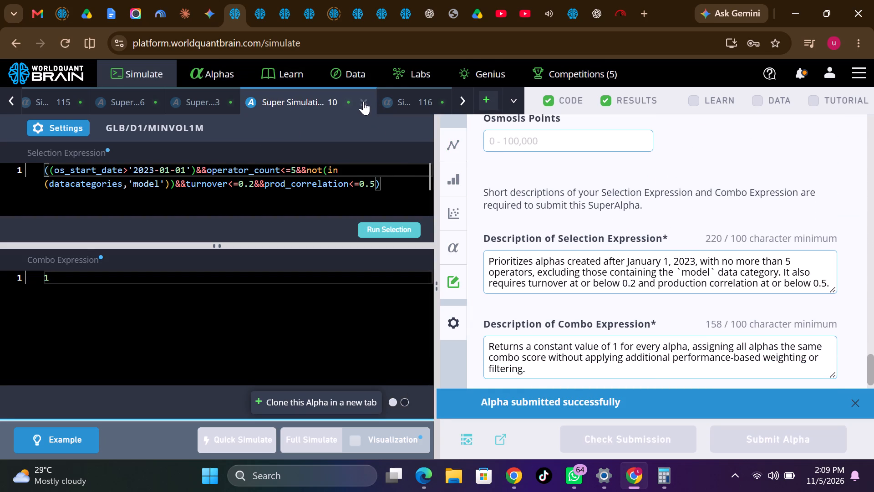
click(363, 101)
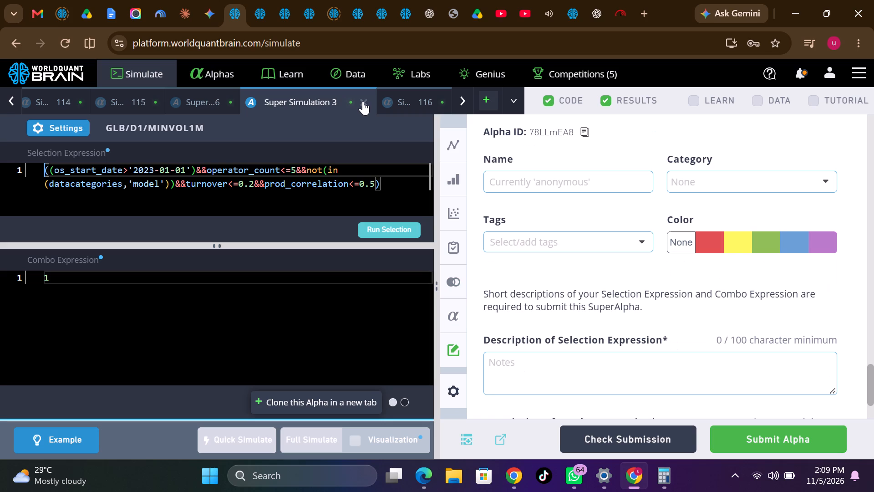
click(363, 101)
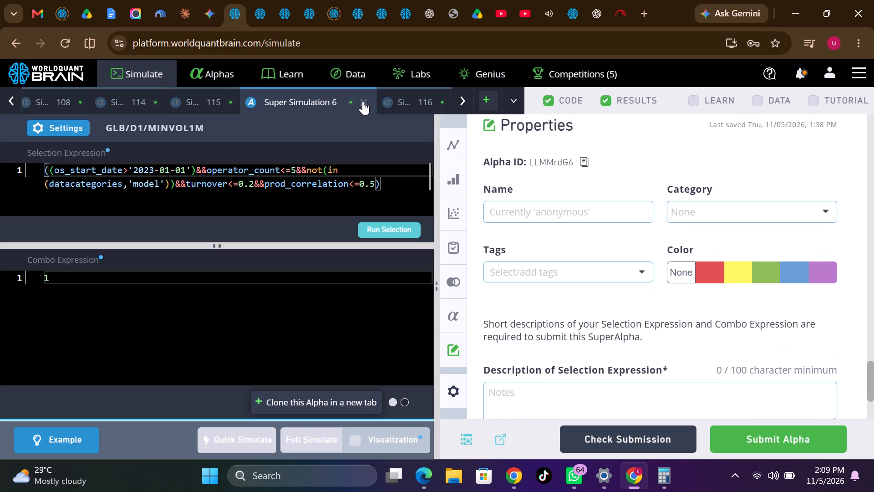
click(363, 101)
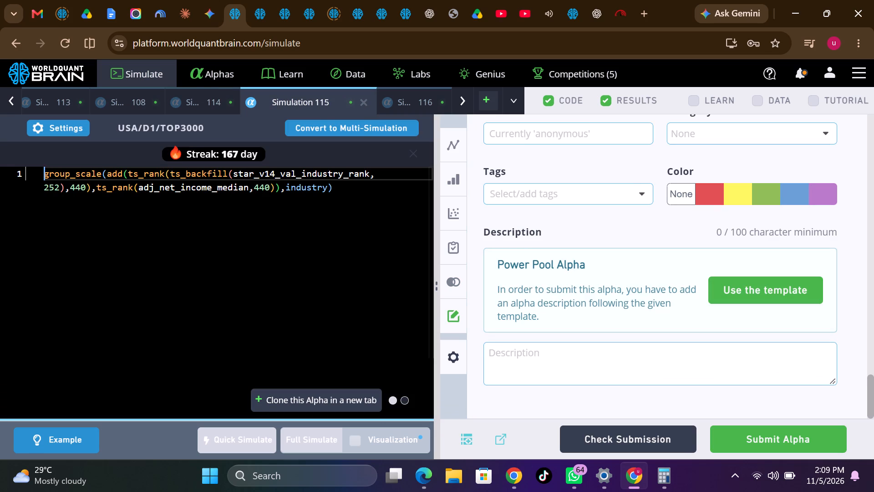
Examine Simulation 116's correlations, IS testing status and yearly statistics, and view its aggregate data for the IS period.
click(420, 97)
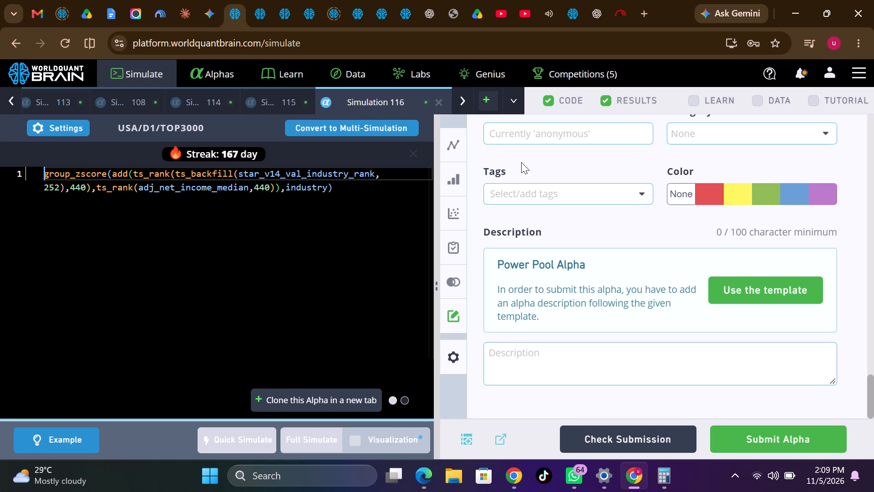
scroll(654, 275, down, 3)
scroll(654, 275, up, 5)
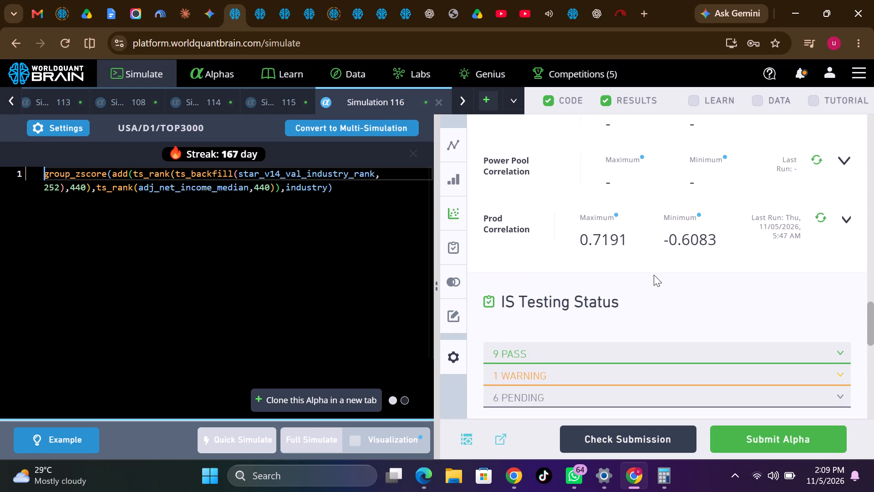
scroll(654, 275, up, 5)
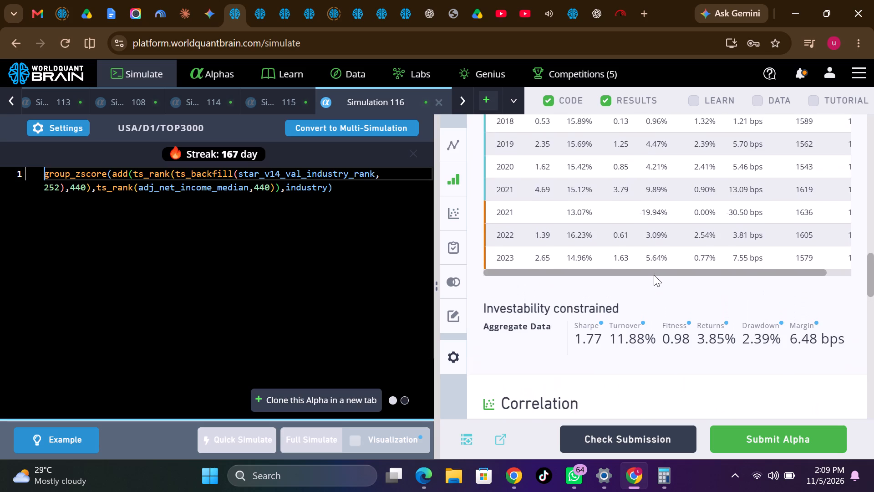
scroll(654, 275, up, 4)
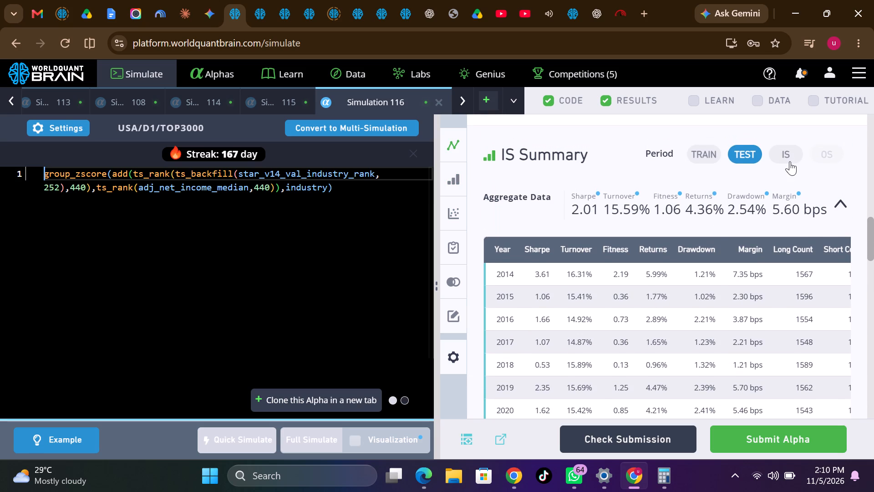
click(786, 152)
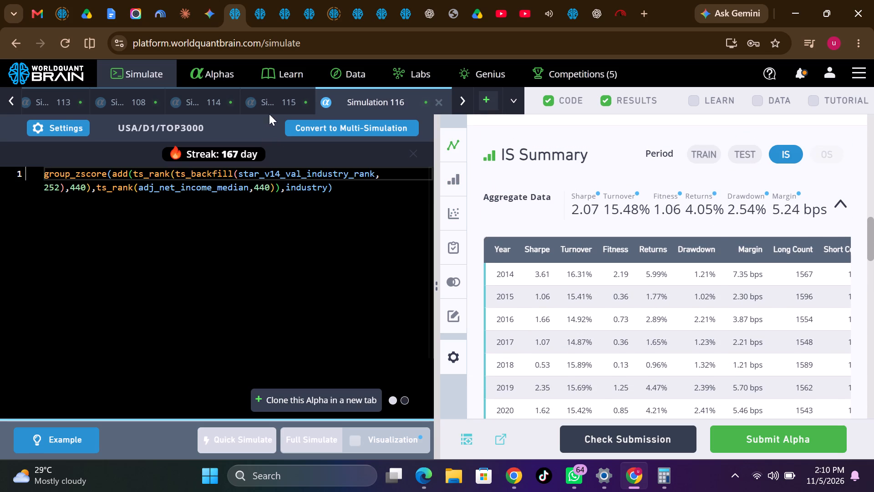
Examine Simulation 115's correlations, IS testing status and yearly IS summary statistics.
click(279, 101)
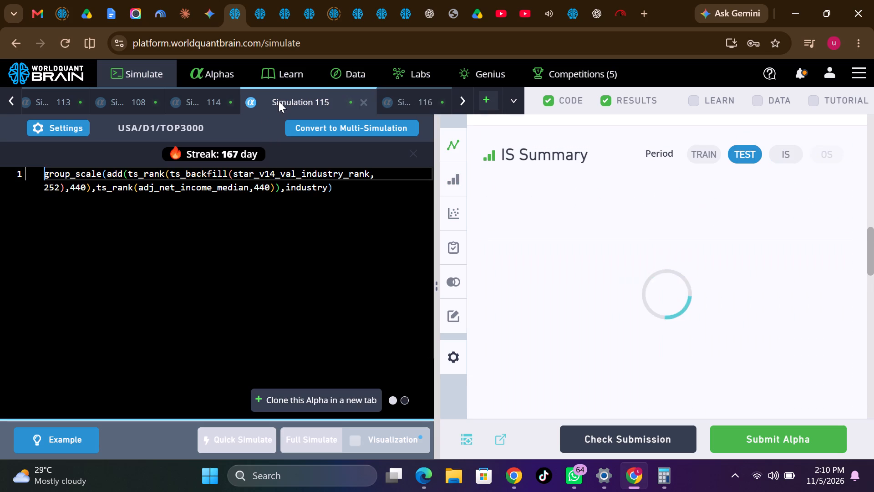
scroll(571, 305, down, 3)
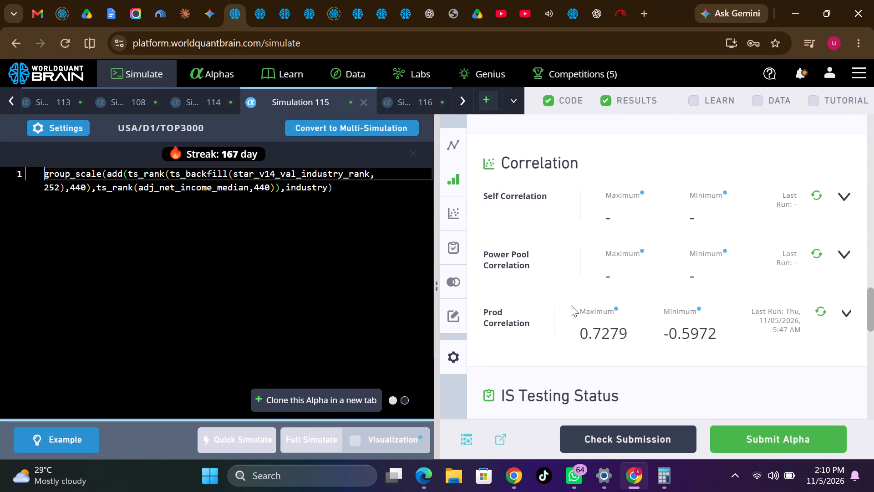
scroll(571, 305, down, 2)
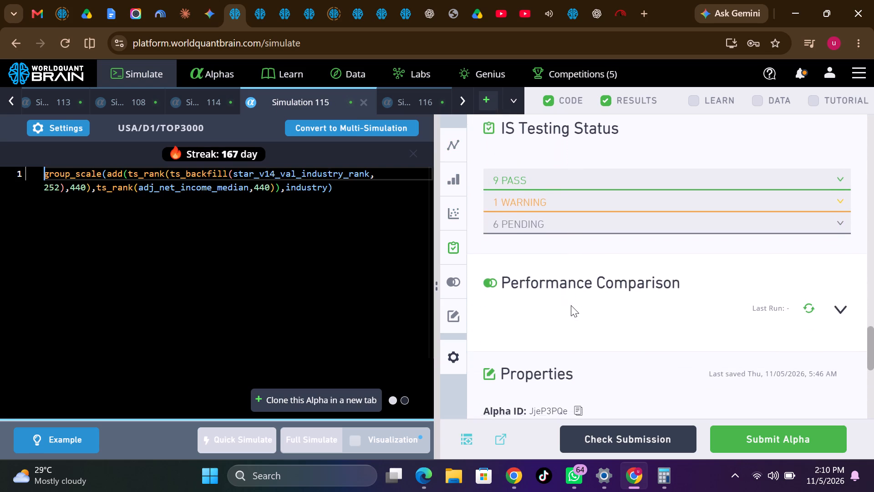
scroll(571, 305, up, 6)
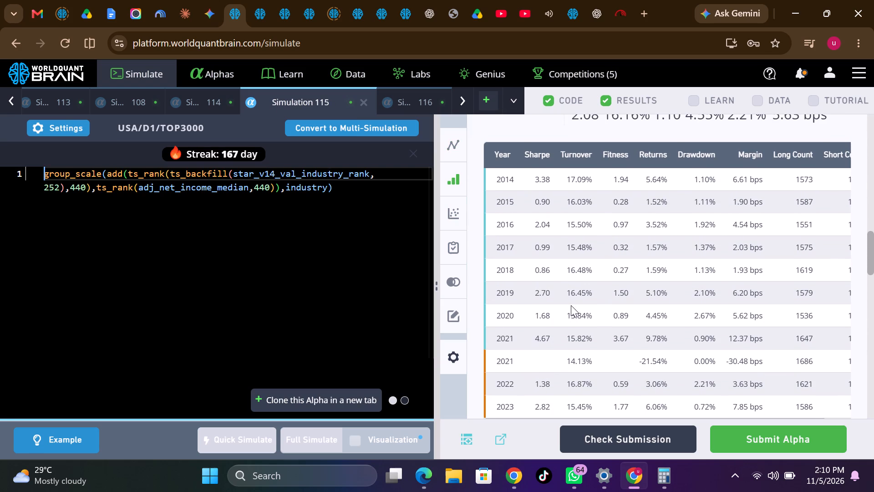
Search Windows for "jupiter" and launch the Jupyter Notebook app.
click(267, 479)
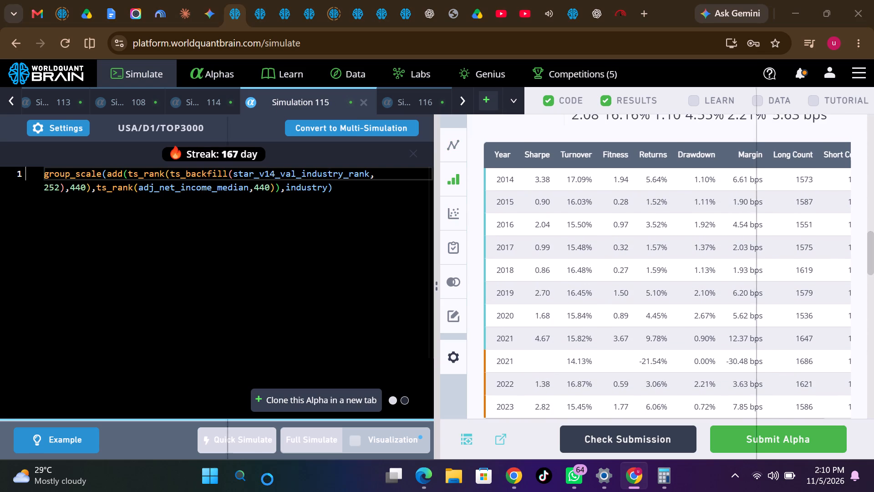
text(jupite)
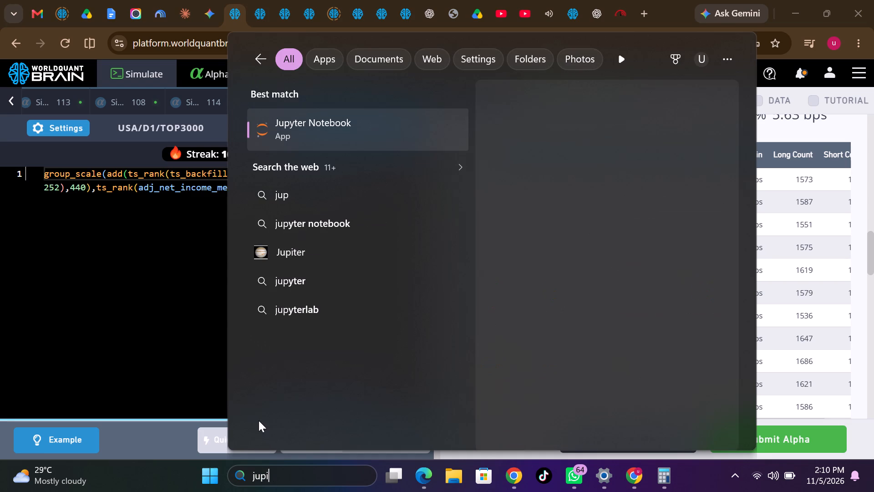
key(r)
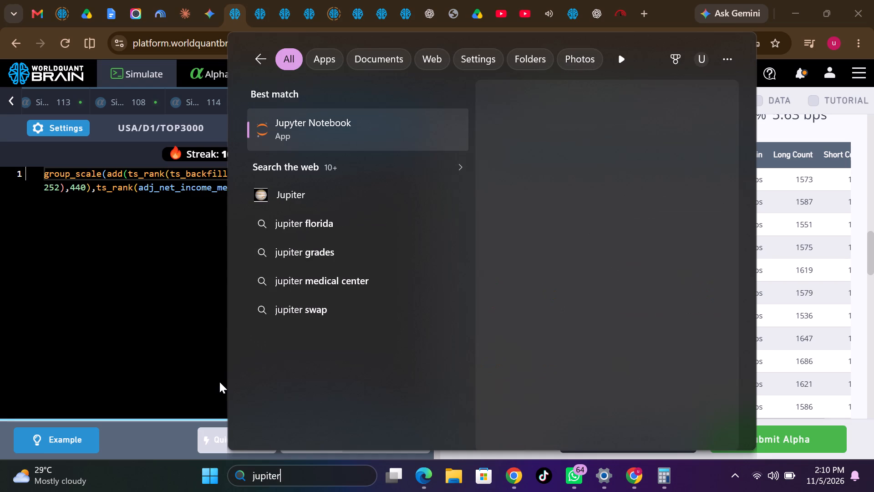
double_click(344, 127)
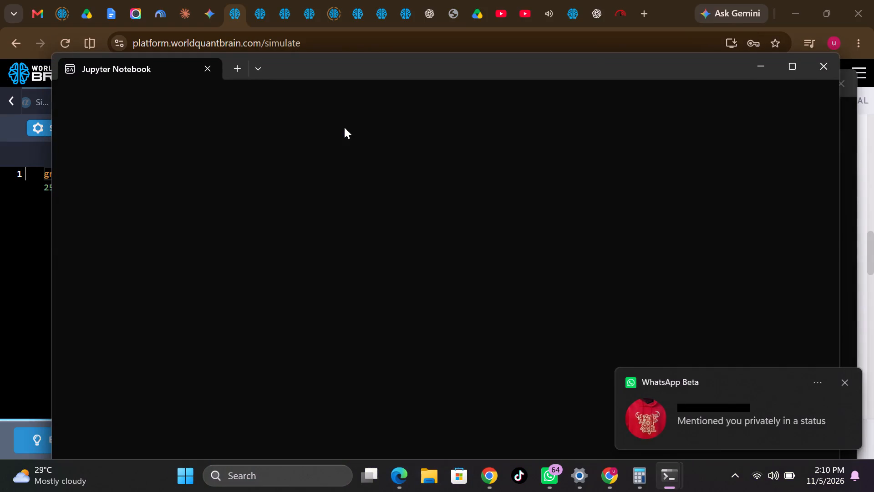
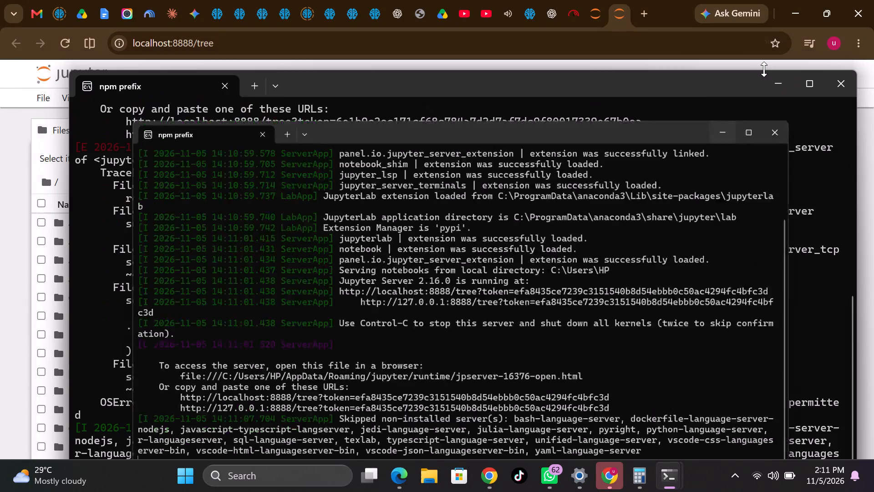
Minimize the Jupyter server terminal covering the browser and look through the folders in the Jupyter home directory.
click(781, 82)
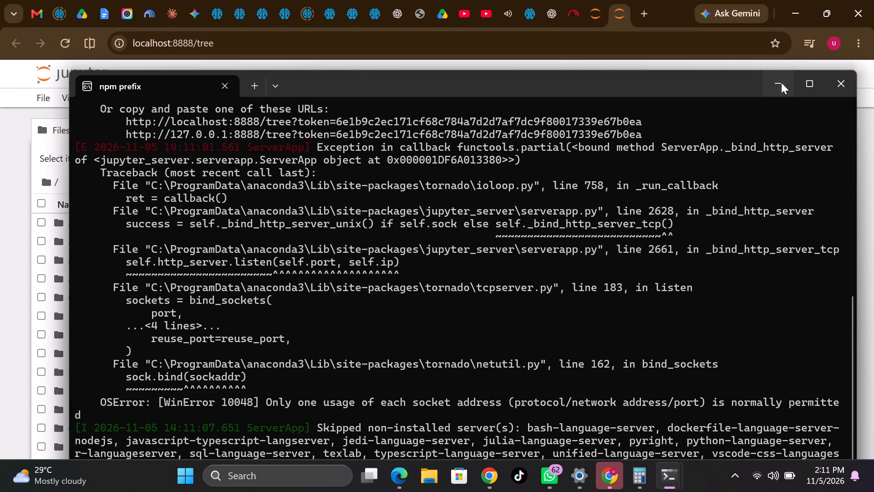
scroll(384, 215, down, 2)
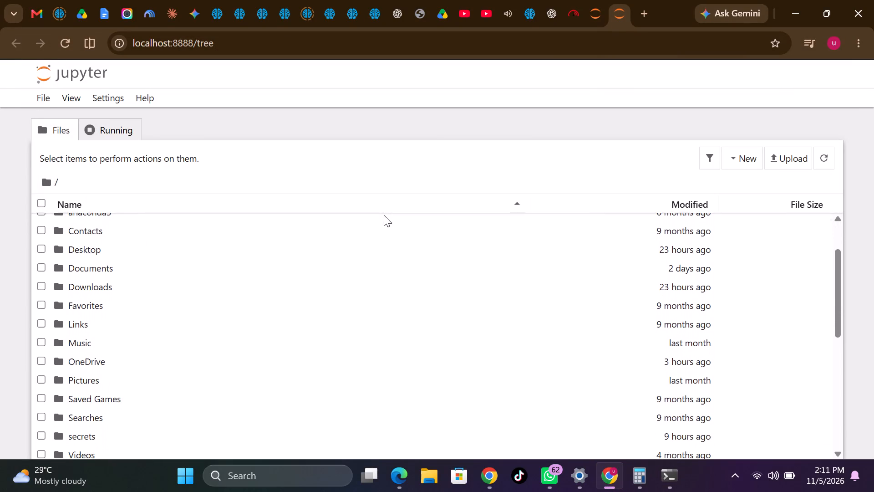
Close the duplicate Jupyter file browser page and open the notebook EXPERT @ CUSTOMIZED.ipynb from the home folder.
click(590, 9)
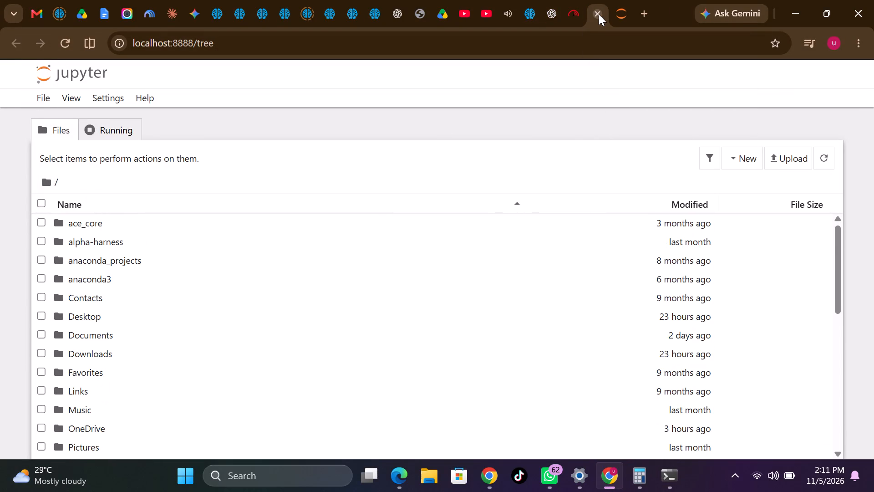
click(599, 14)
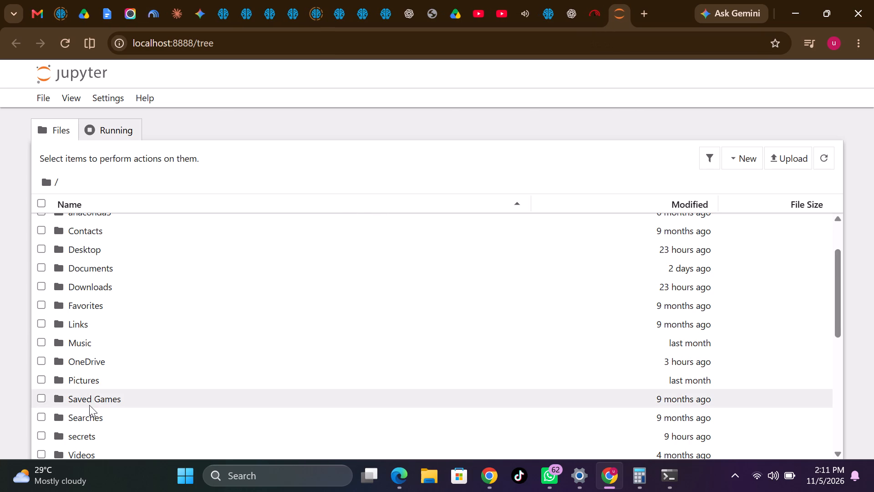
scroll(89, 405, down, 2)
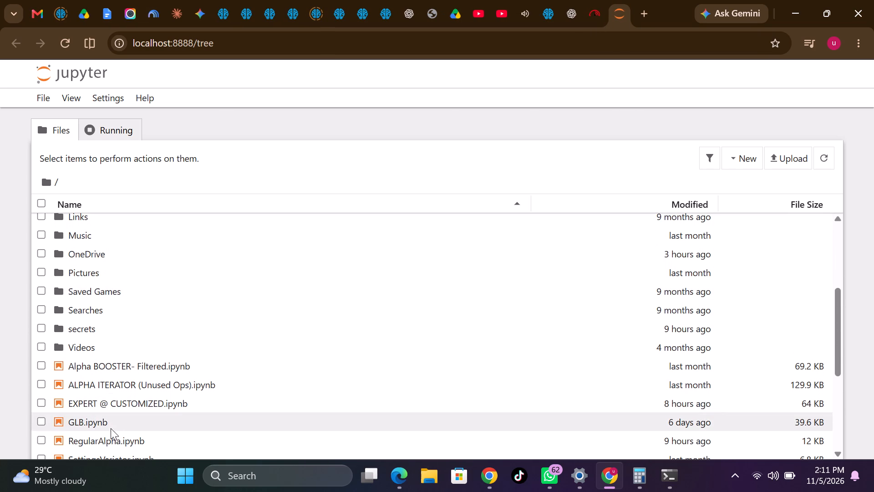
double_click(118, 398)
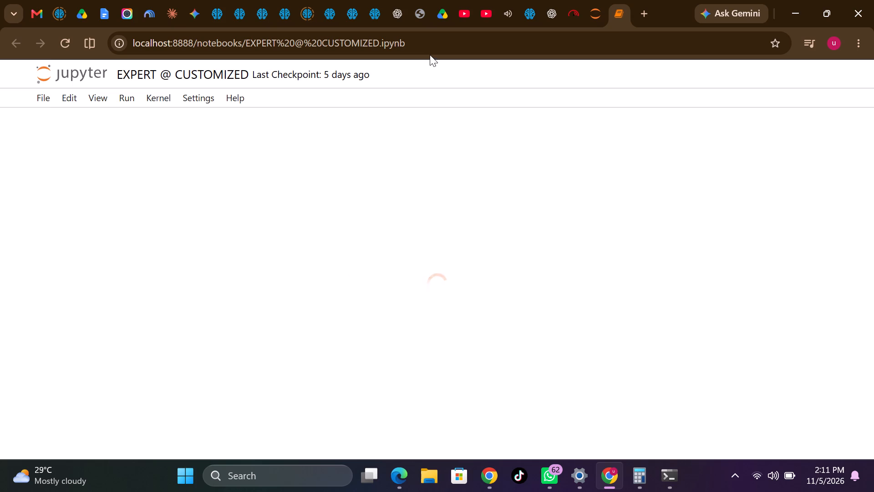
Examine the notebook's earlier start_session output and its dataset selection, expression list and alpha simulation cells.
scroll(330, 145, down, 1)
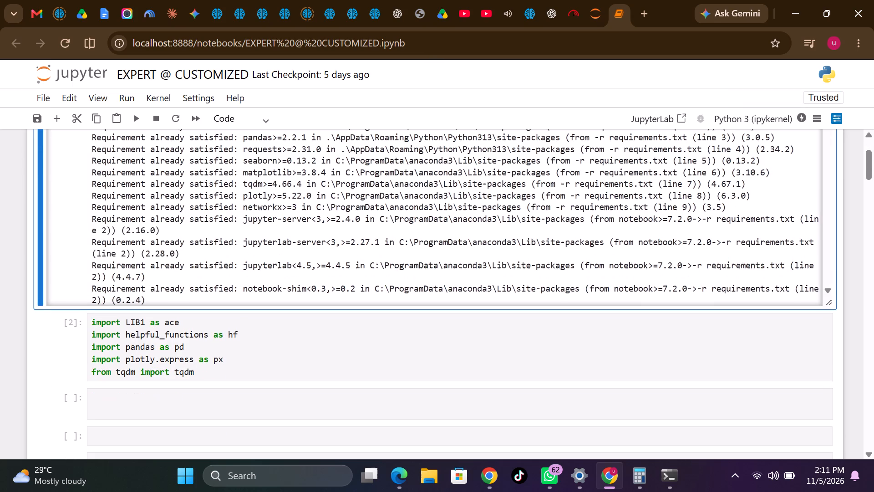
scroll(333, 322, down, 2)
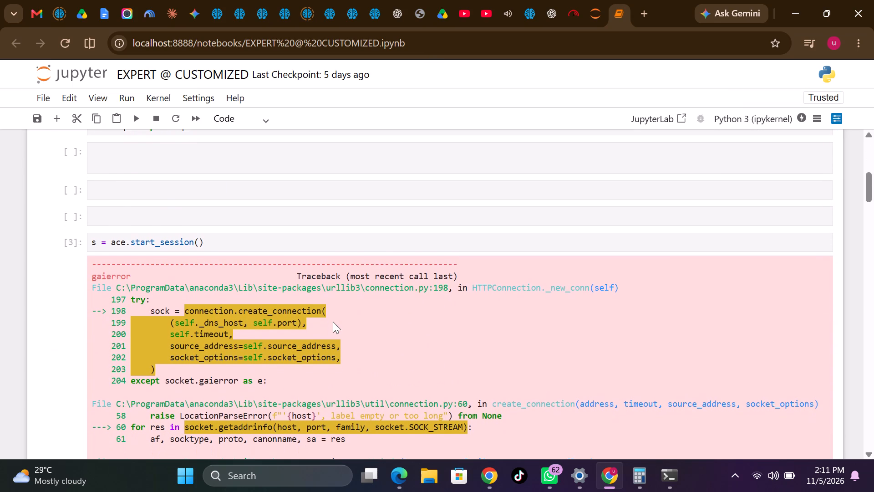
scroll(333, 322, down, 3)
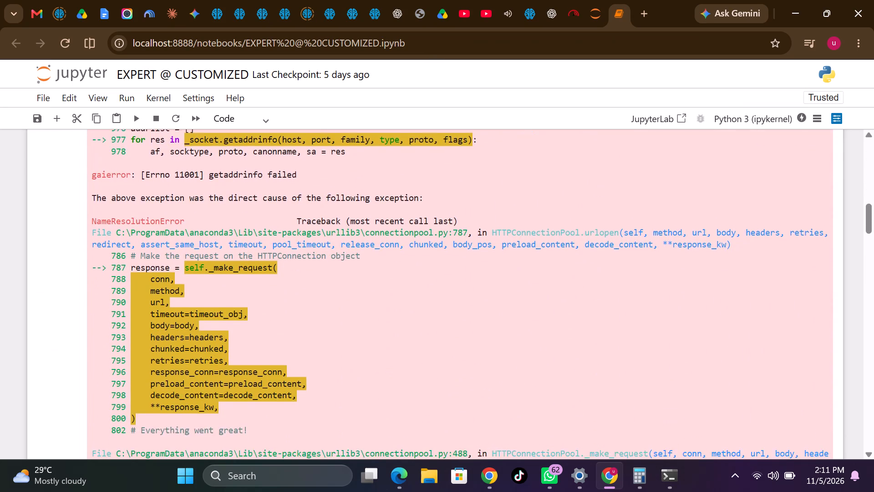
scroll(333, 322, down, 7)
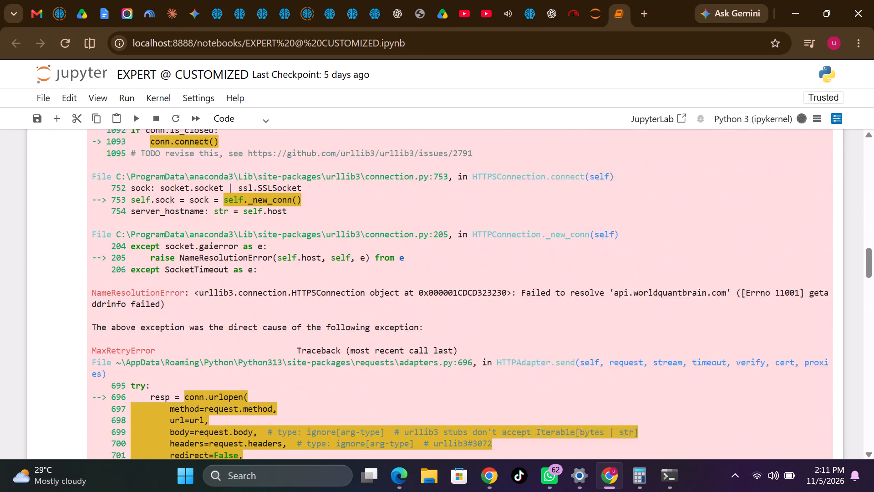
scroll(333, 322, down, 8)
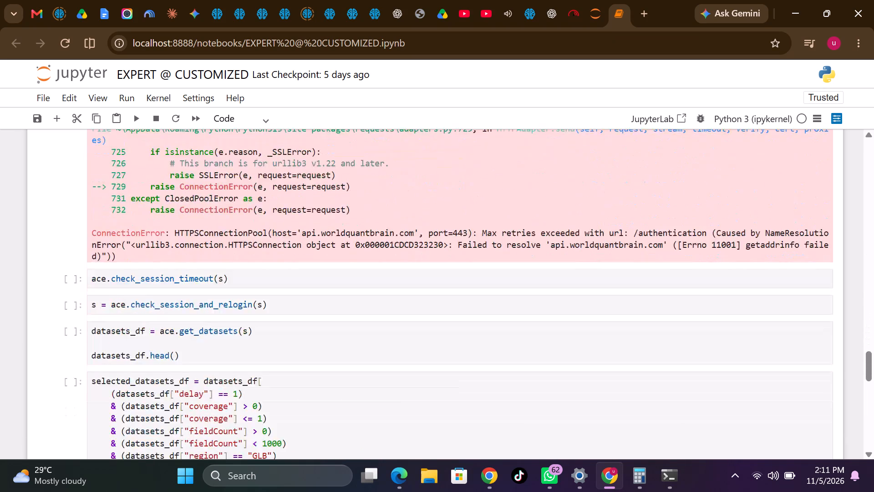
scroll(333, 322, down, 1)
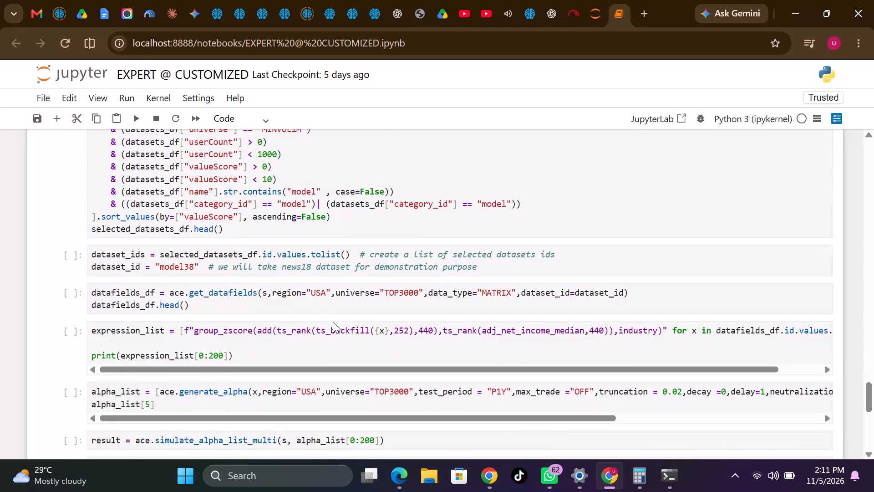
scroll(333, 322, down, 1)
scroll(333, 322, up, 1)
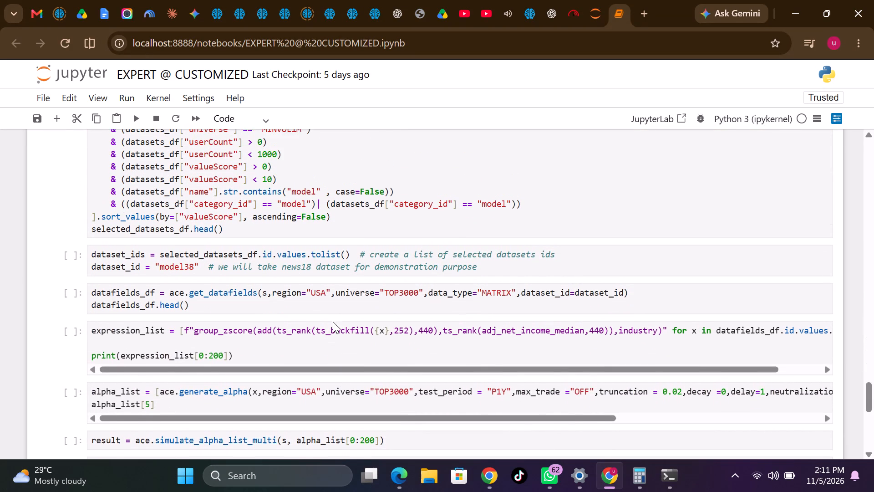
scroll(333, 322, up, 2)
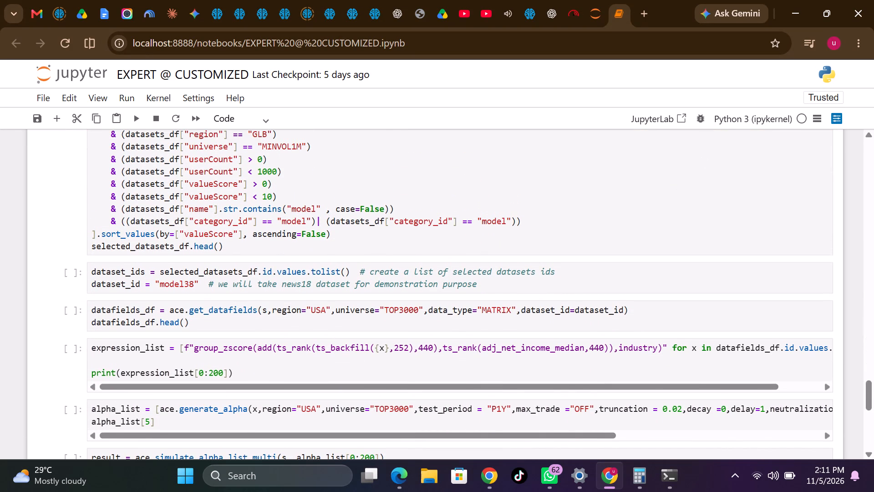
Restart the kernel of EXPERT @ CUSTOMIZED.ipynb and run all its cells.
click(199, 123)
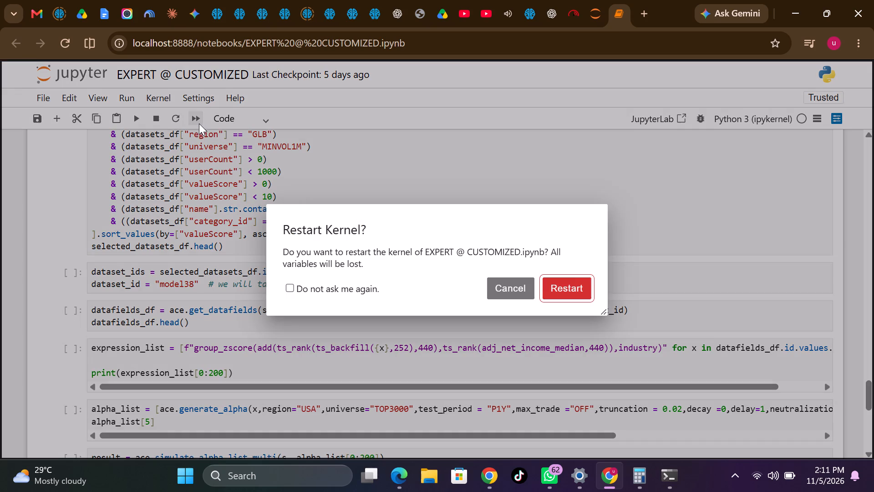
click(570, 287)
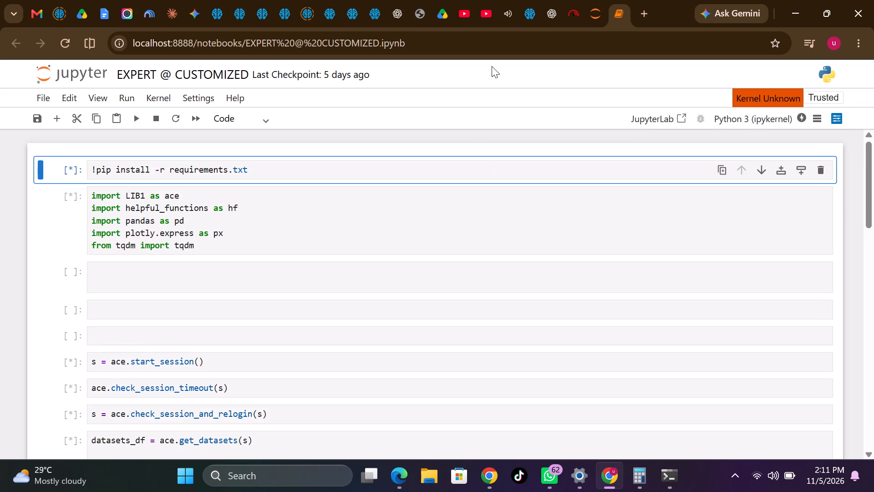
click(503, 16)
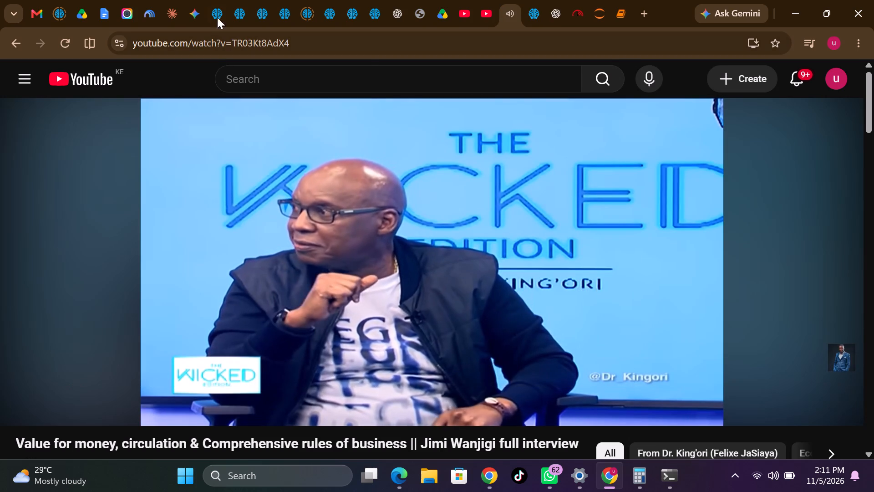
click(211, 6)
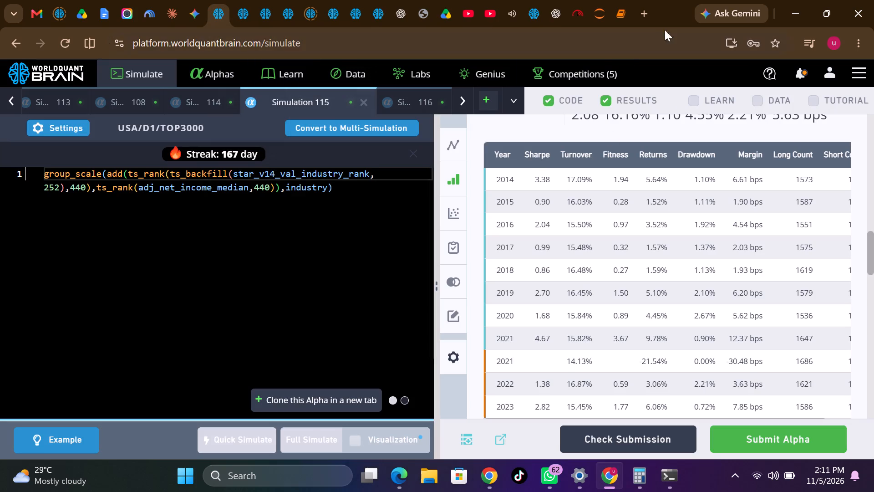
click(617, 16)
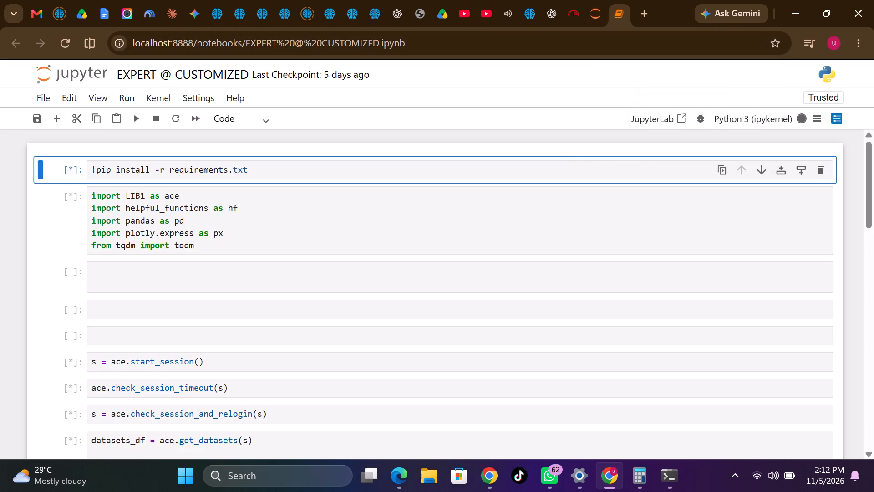
Check the execution progress of the notebook's cells, from the requirements installation through the simulation and alpha submission cells.
scroll(574, 271, down, 6)
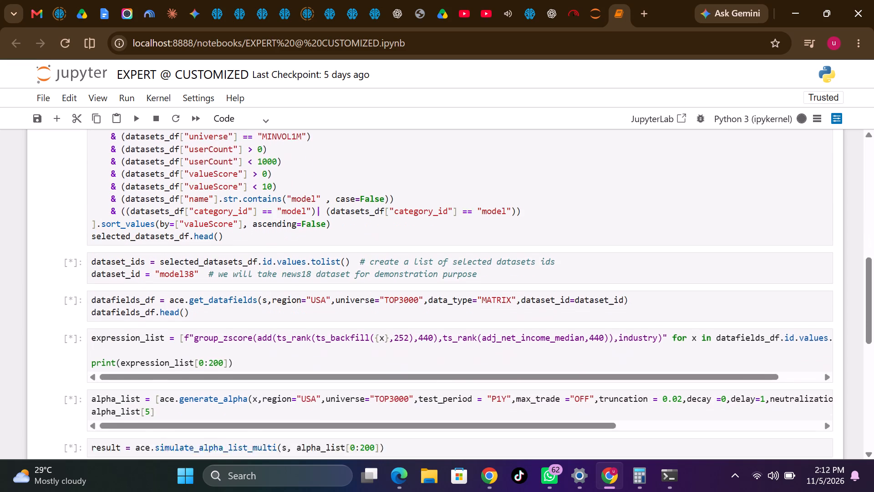
scroll(574, 271, down, 8)
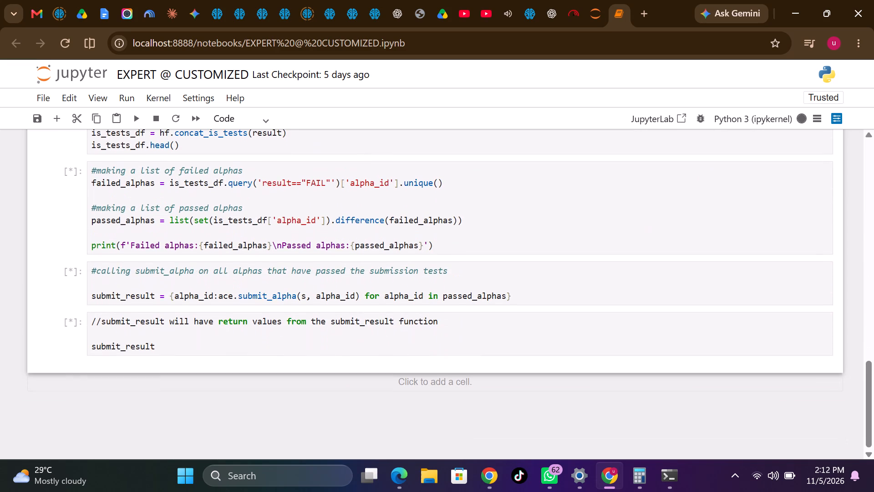
scroll(574, 271, up, 8)
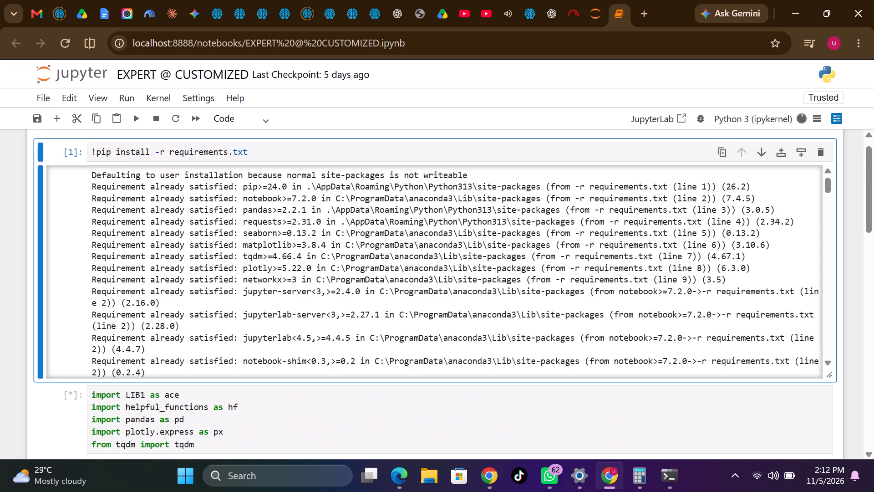
scroll(574, 271, up, 3)
scroll(466, 407, down, 1)
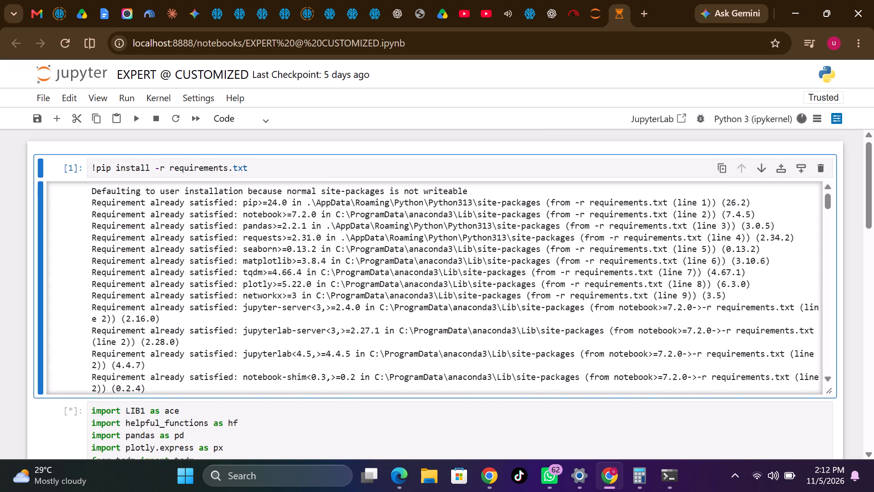
scroll(466, 407, down, 3)
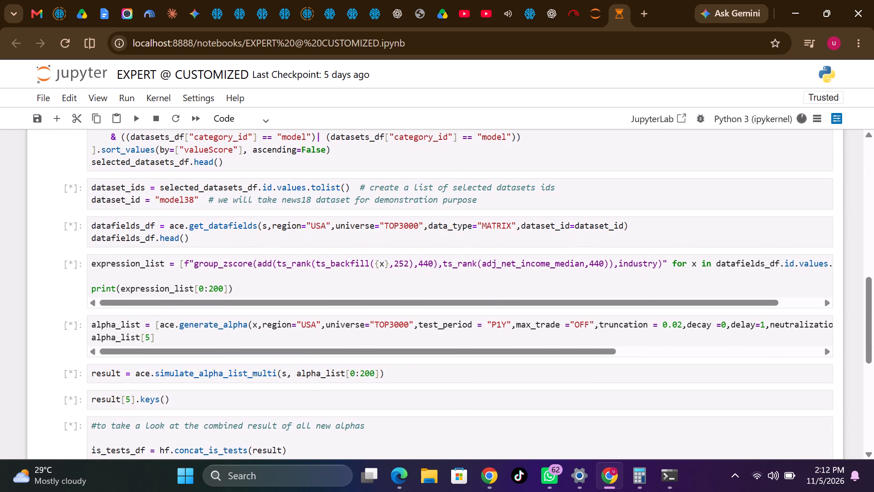
scroll(289, 386, down, 4)
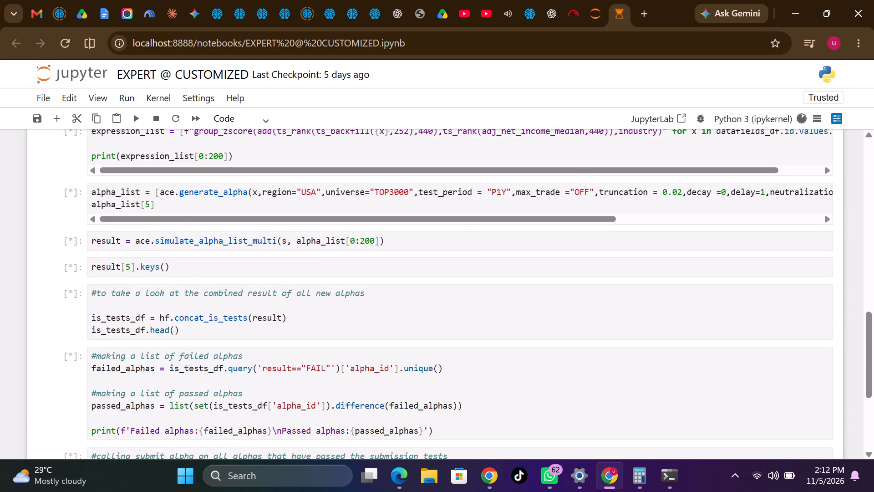
scroll(289, 386, down, 2)
scroll(289, 386, up, 3)
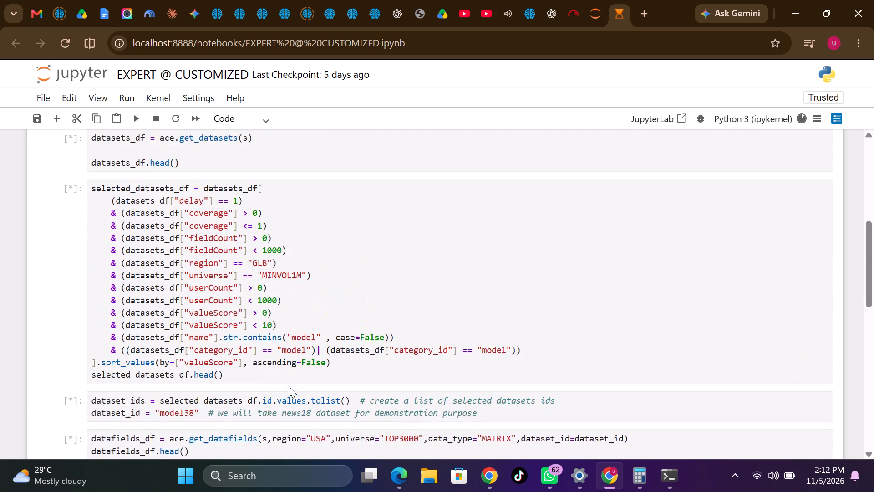
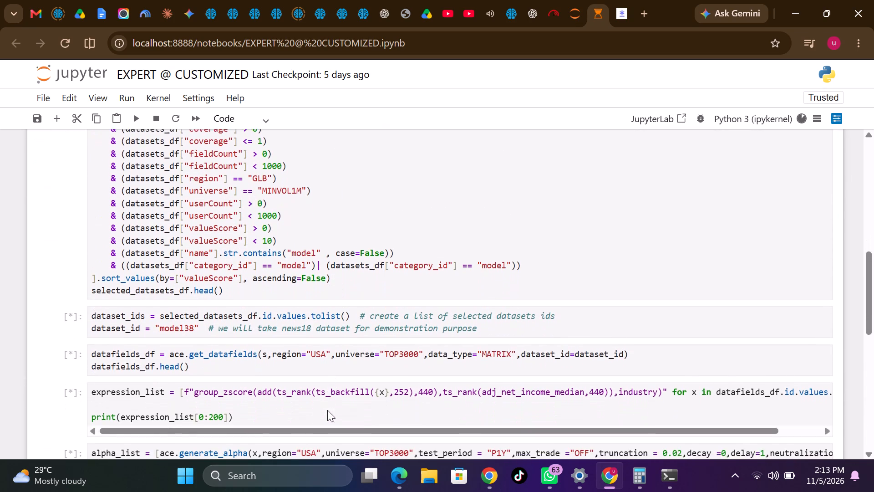
scroll(327, 410, down, 3)
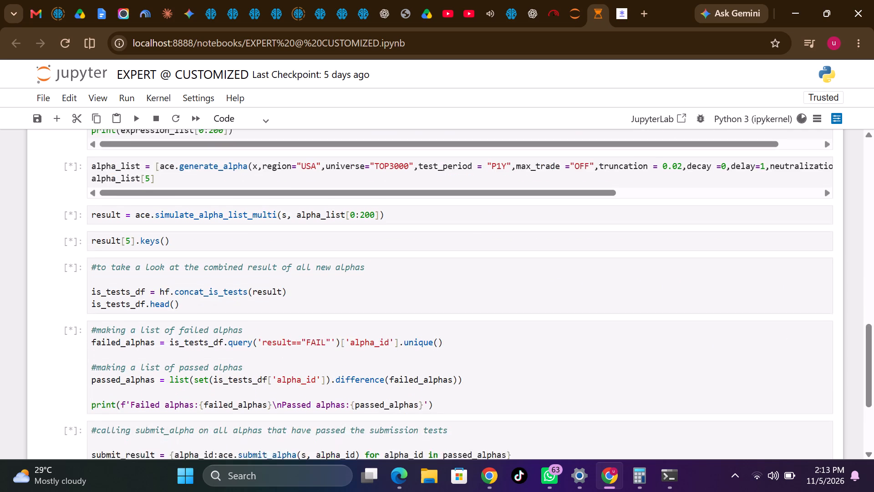
scroll(327, 410, down, 4)
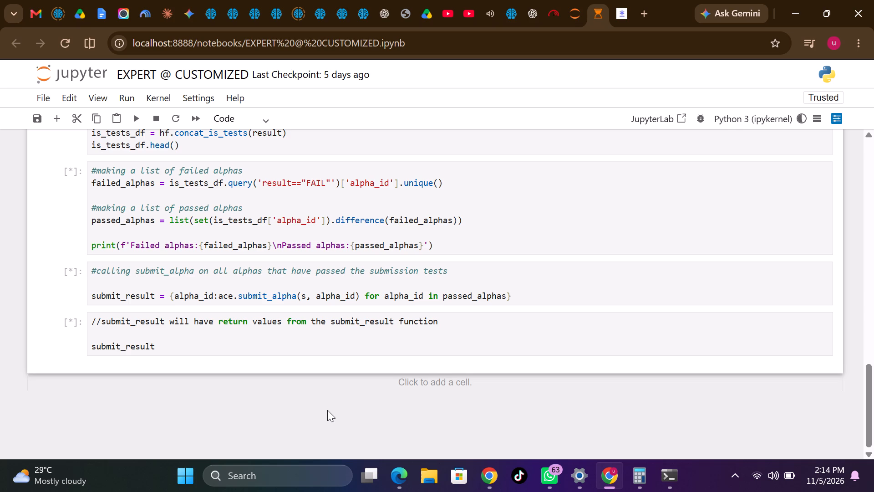
Check the notebook's cell execution from the requirements installation to the simulate_alpha_list_multi progress bar, dismissing the WhatsApp notification.
scroll(279, 307, up, 4)
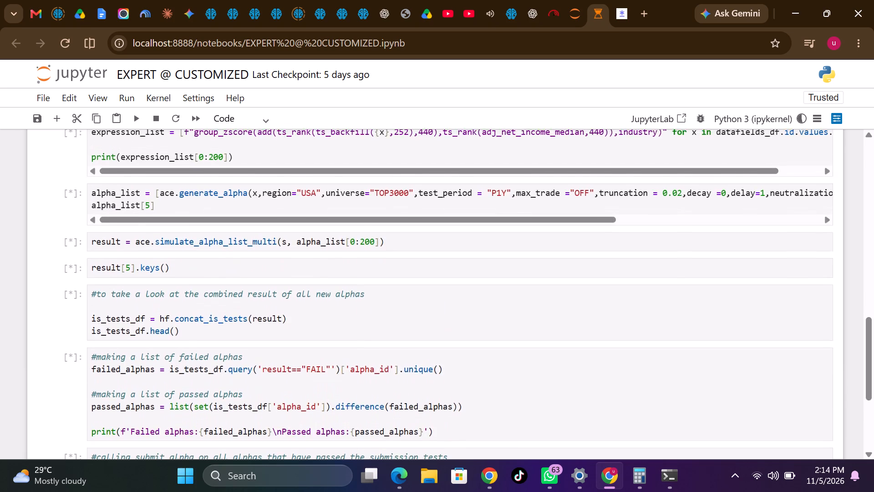
scroll(279, 307, up, 3)
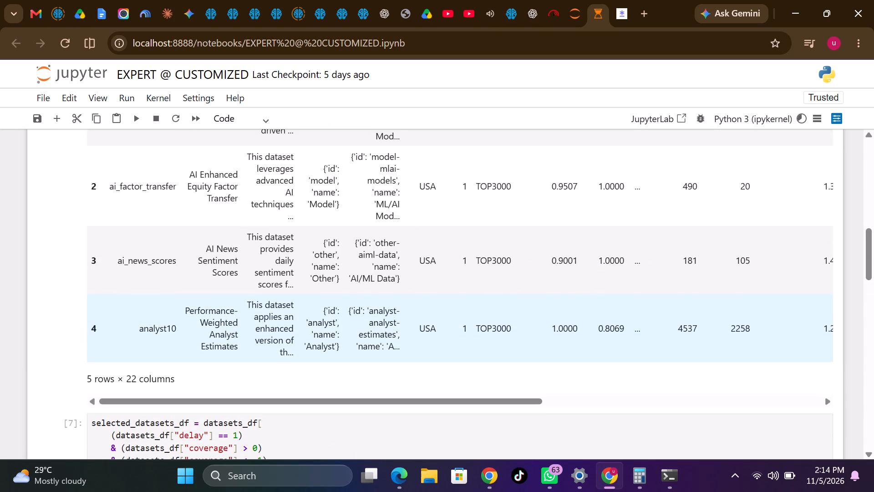
scroll(279, 307, up, 7)
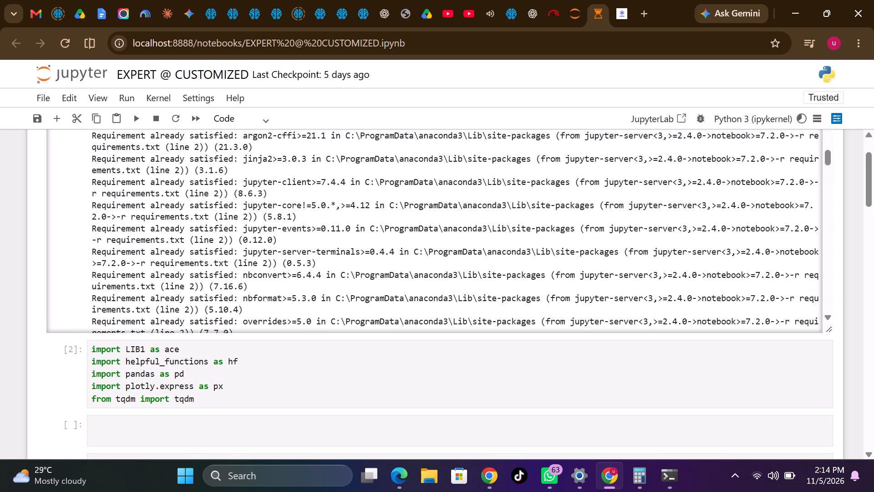
scroll(282, 316, up, 6)
scroll(282, 316, down, 4)
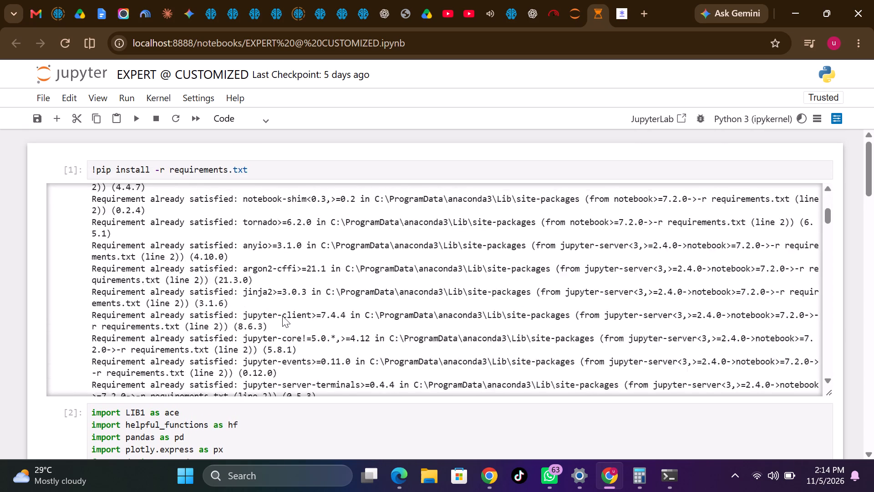
scroll(316, 417, down, 8)
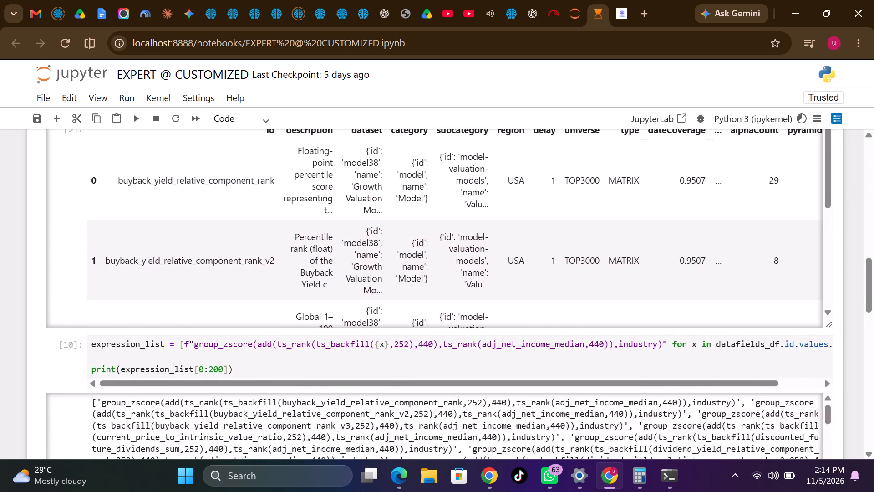
scroll(316, 417, down, 3)
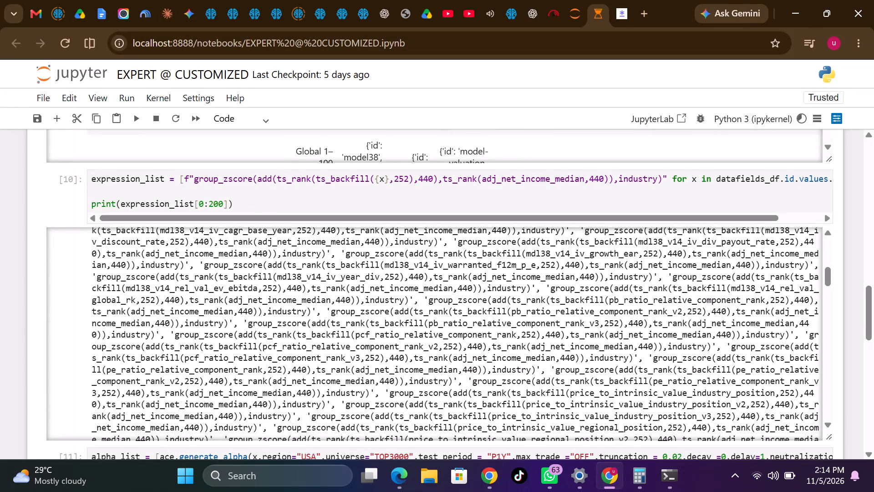
scroll(322, 456, down, 3)
scroll(338, 366, down, 3)
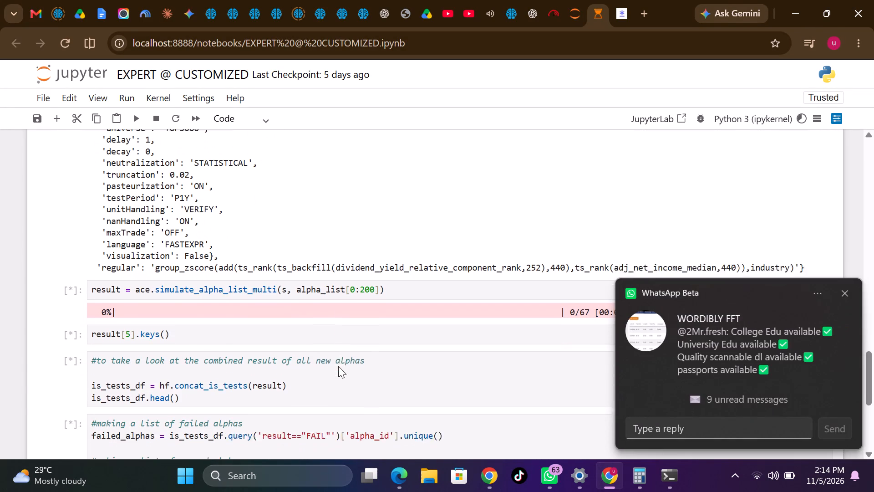
scroll(338, 366, down, 1)
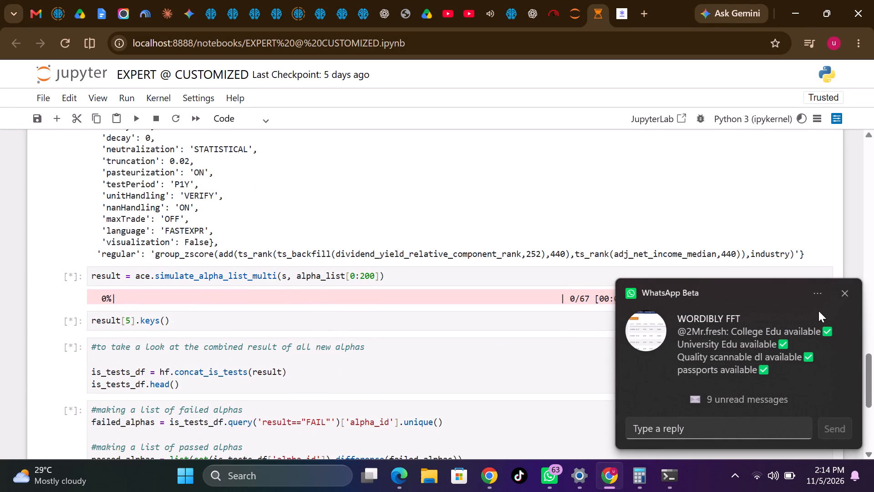
click(844, 297)
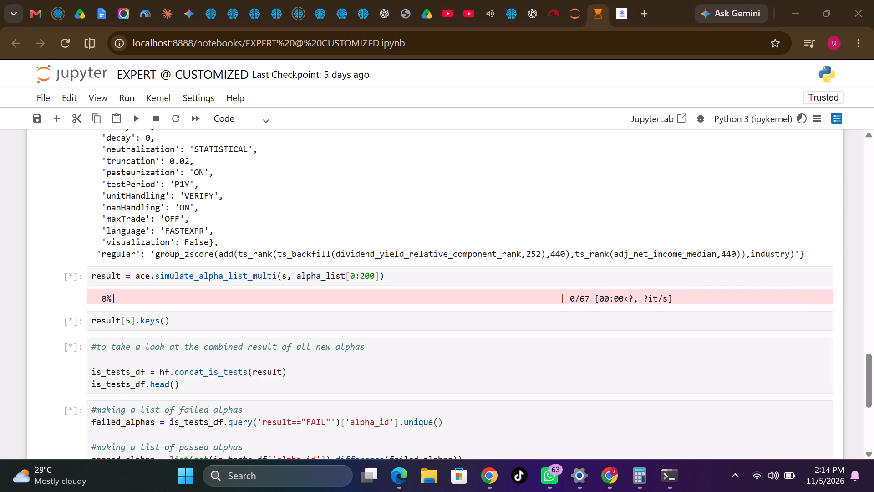
Switch to the other Chrome window, dismiss the WhatsApp notification, review the Motorola Moto G56 listing and close its page.
click(490, 421)
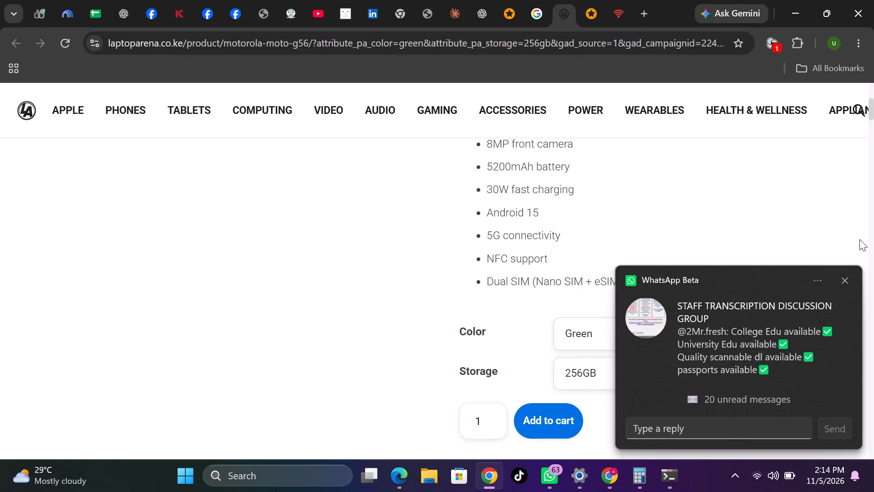
click(844, 281)
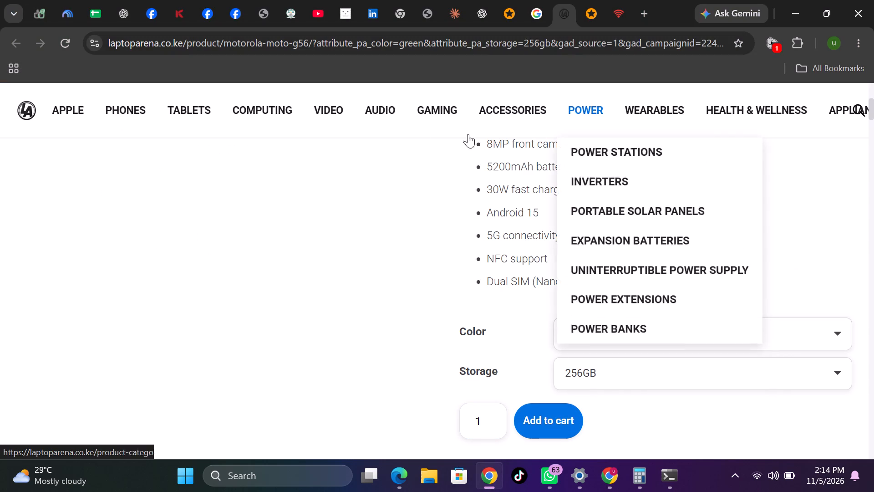
scroll(380, 204, up, 2)
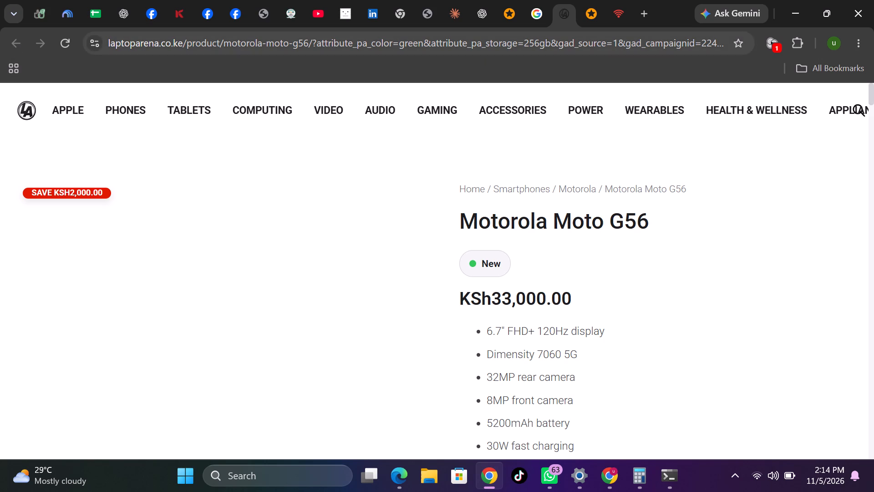
click(564, 17)
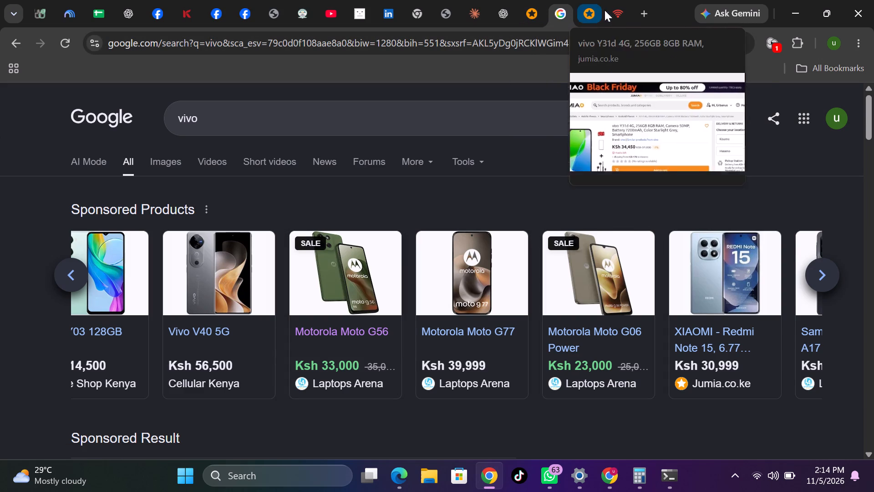
Switch to the Jumia product page in the other browser window and search the store for motorola.
click(639, 15)
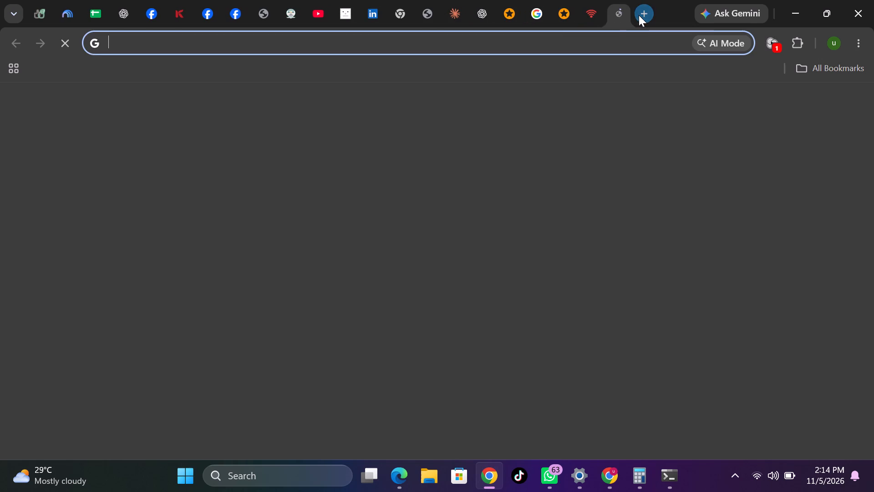
click(560, 9)
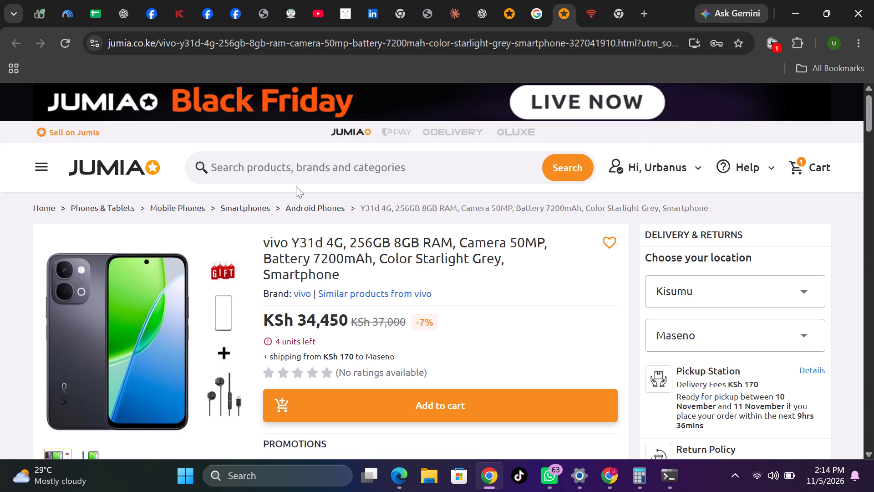
click(290, 172)
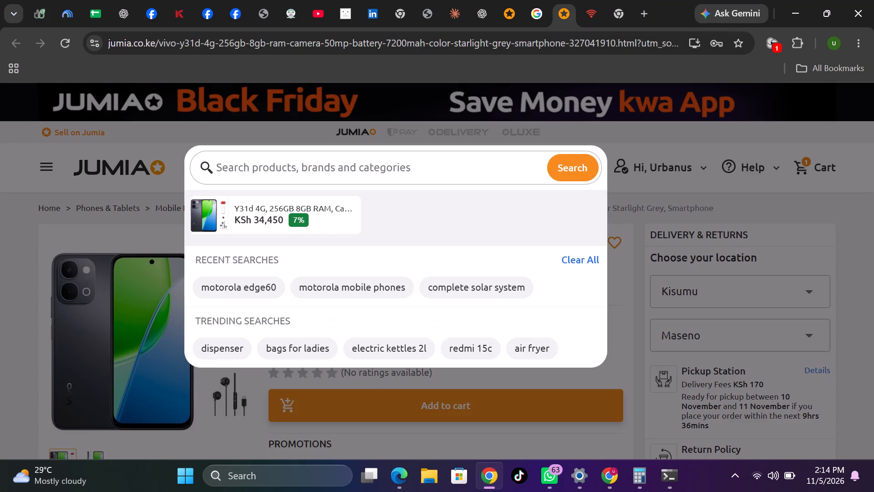
text(moto)
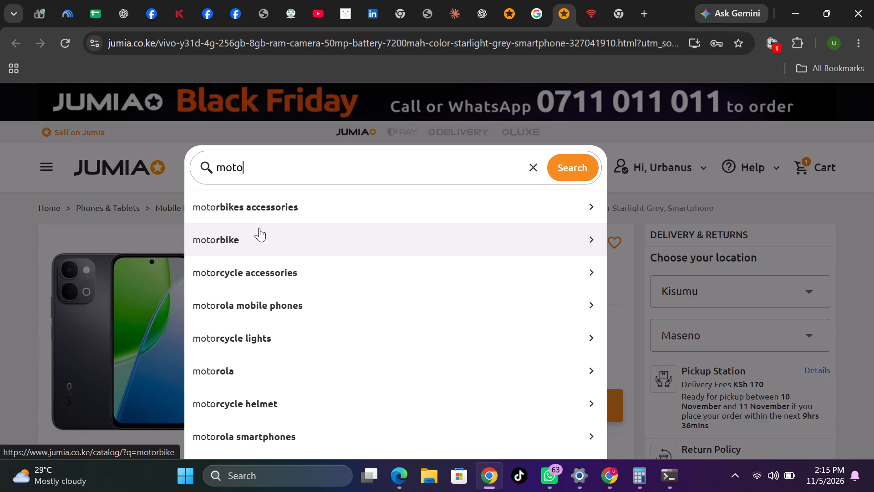
click(218, 375)
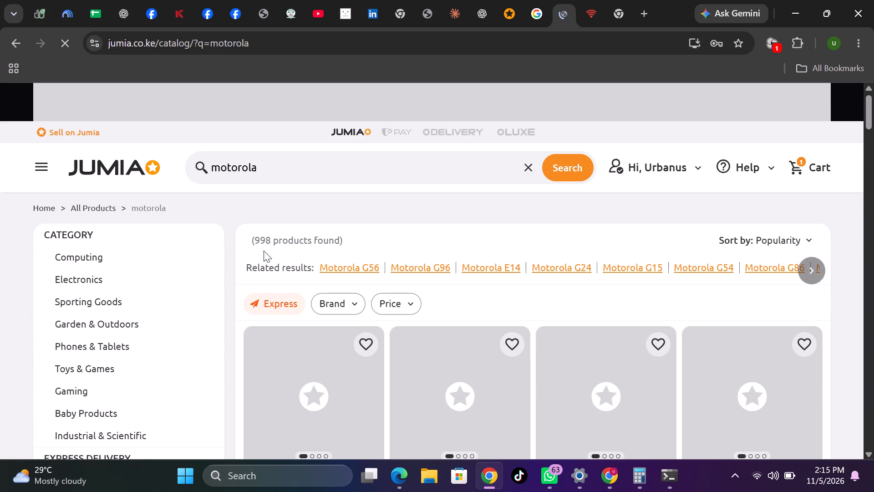
Look through Jumia's product categories and their subcategories over the motorola search results.
click(41, 168)
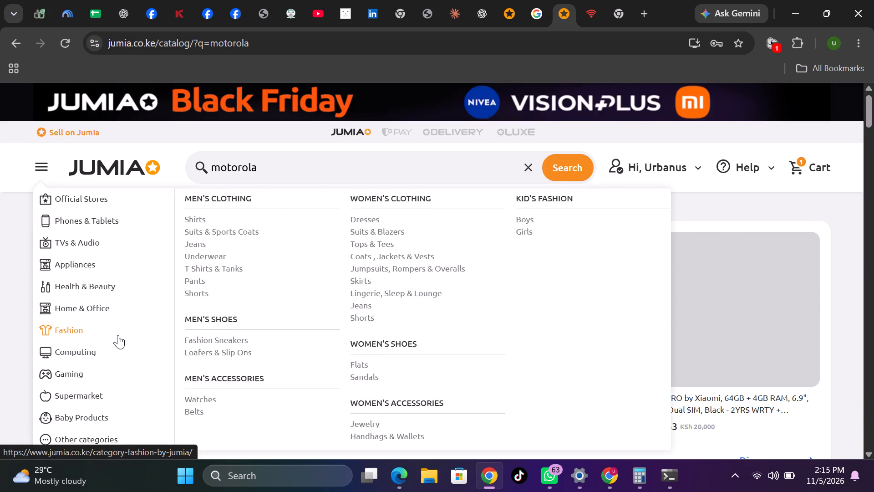
scroll(118, 335, down, 5)
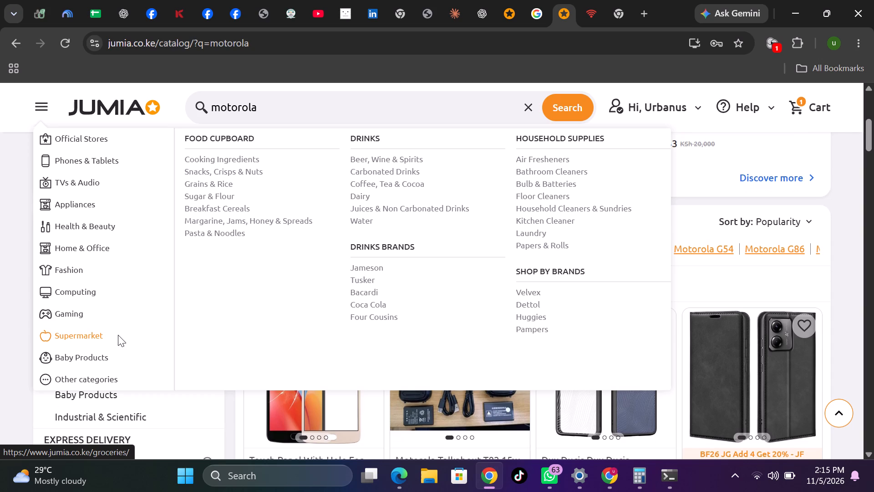
scroll(118, 317, down, 3)
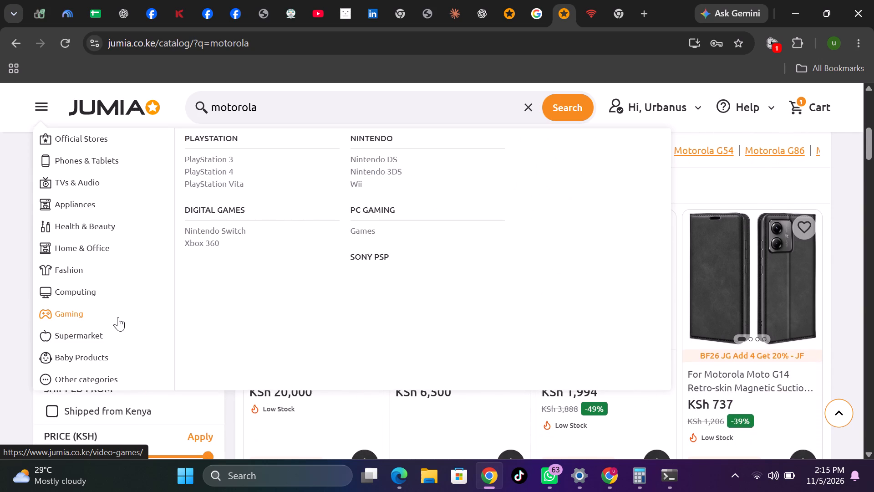
scroll(118, 317, down, 2)
scroll(88, 374, down, 1)
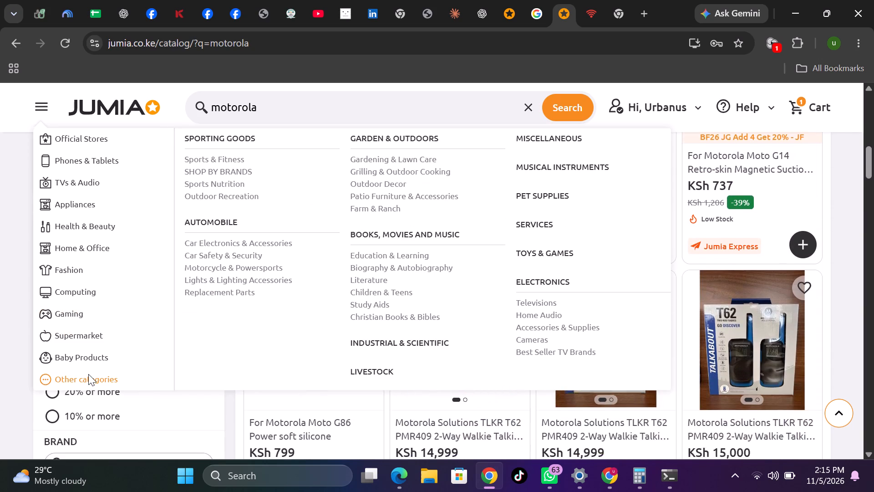
scroll(88, 374, up, 2)
click(45, 108)
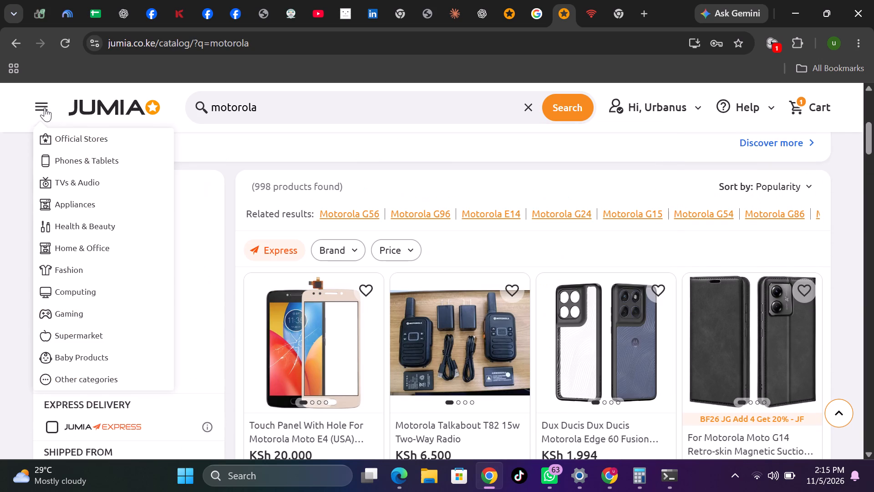
click(45, 108)
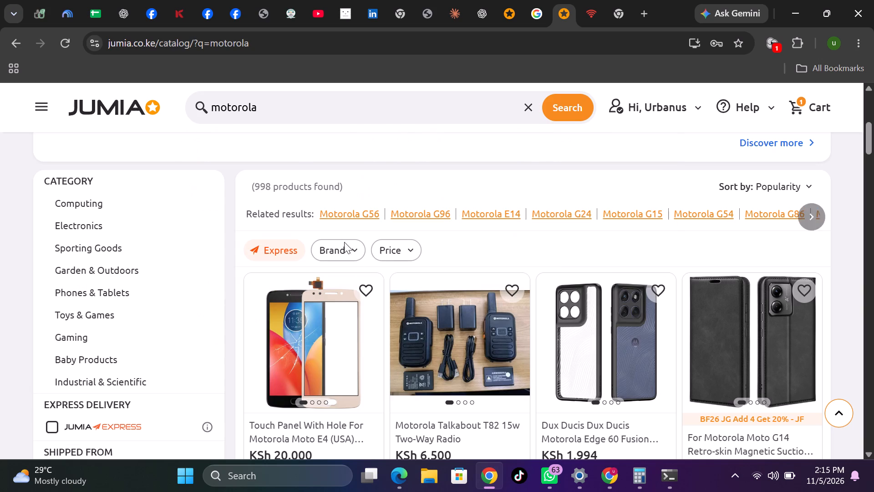
Examine the product listings and prices in Jumia's motorola search results.
scroll(387, 324, down, 4)
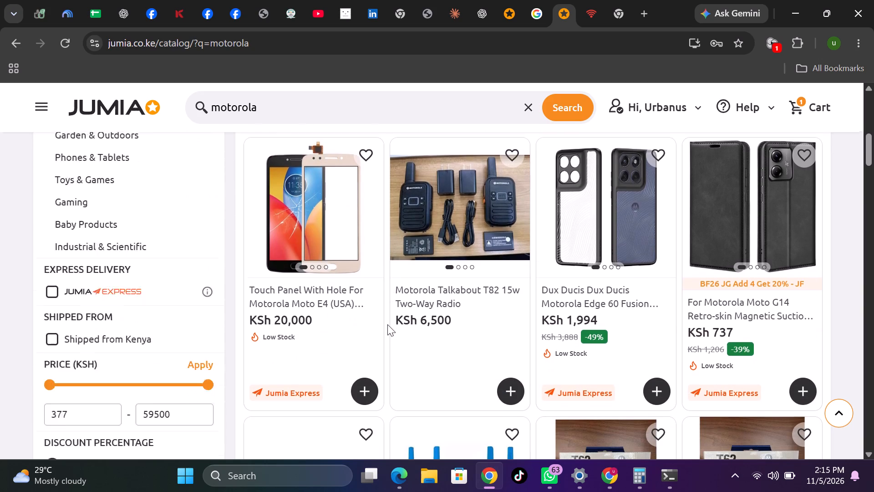
scroll(387, 324, down, 2)
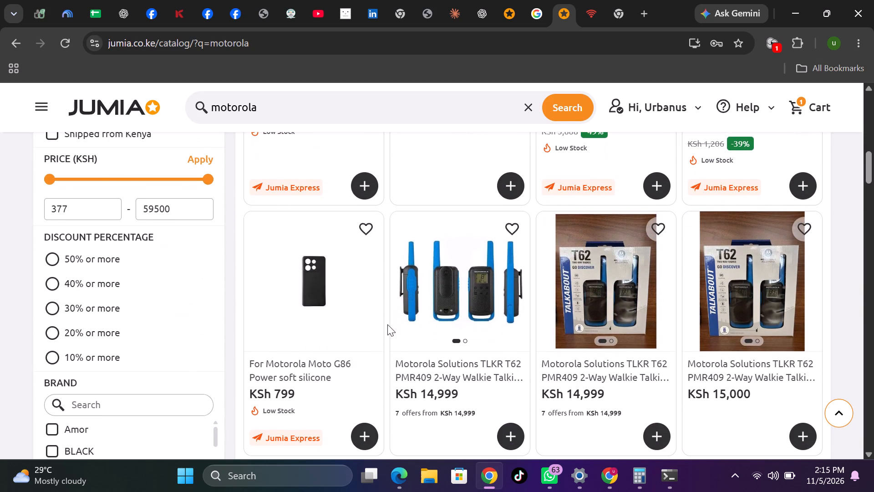
scroll(387, 324, down, 4)
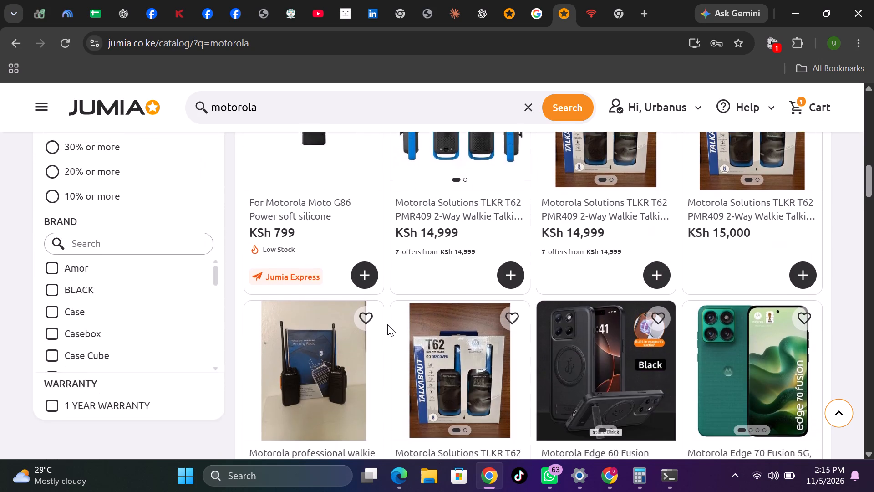
scroll(387, 324, down, 3)
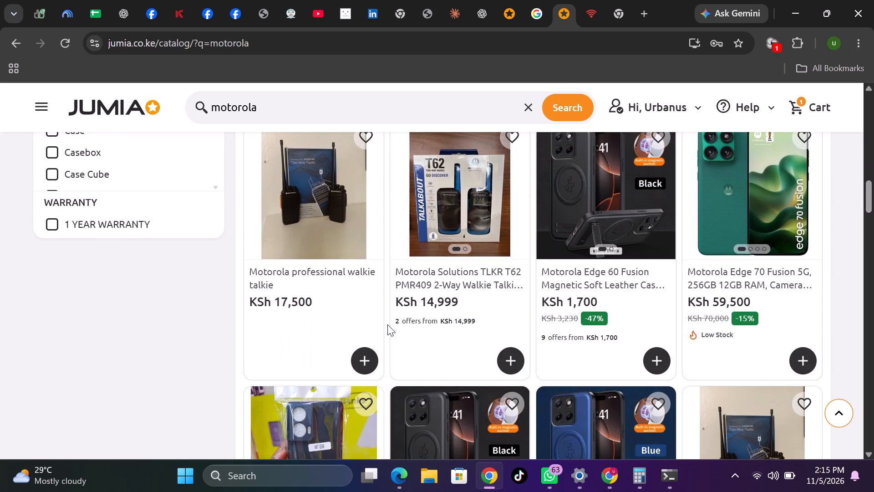
scroll(387, 324, down, 3)
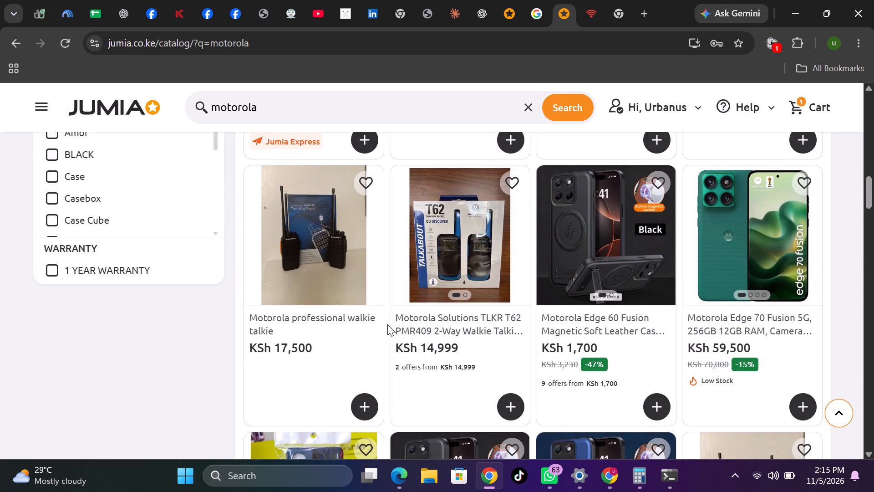
scroll(387, 324, down, 1)
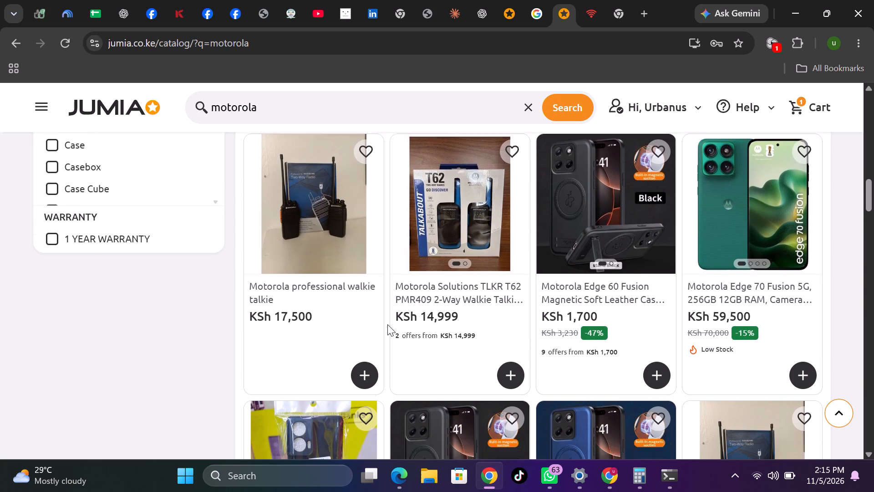
scroll(387, 324, down, 4)
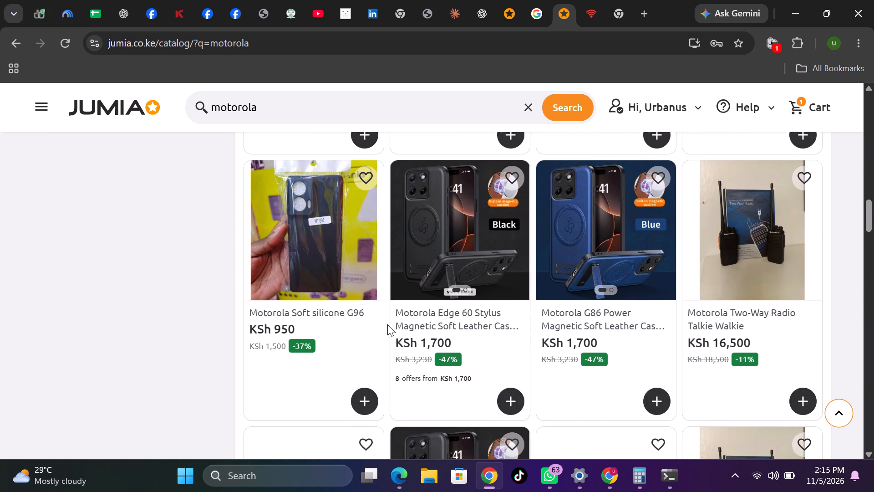
scroll(387, 324, down, 6)
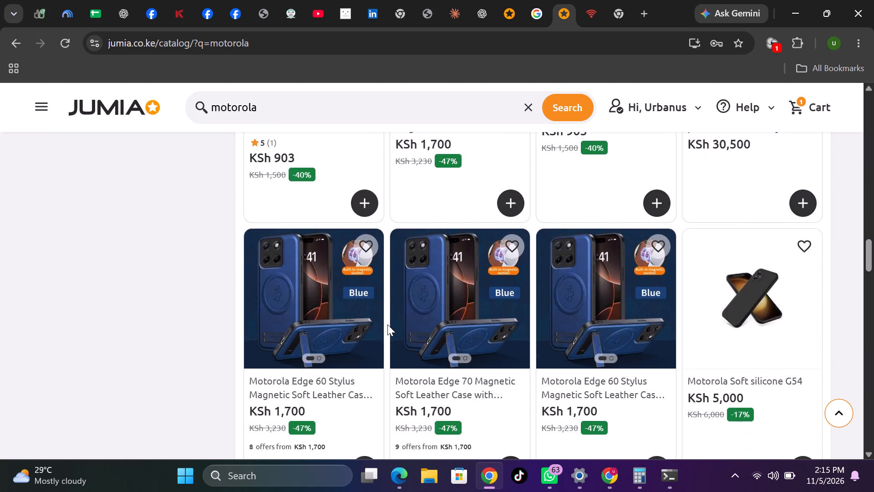
scroll(387, 324, down, 5)
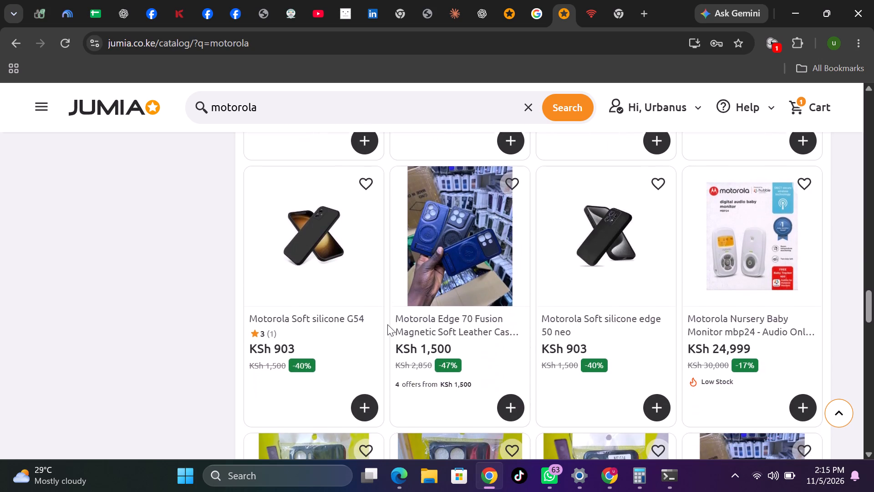
scroll(387, 324, down, 5)
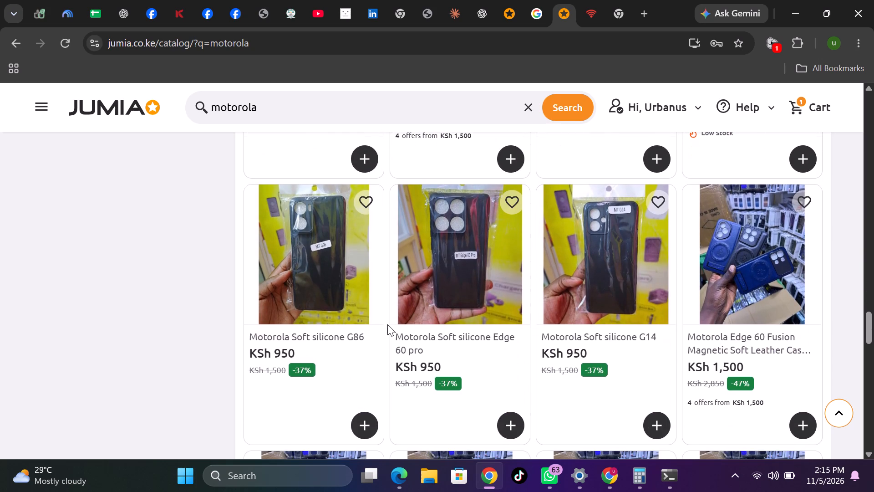
scroll(387, 324, down, 2)
scroll(387, 324, up, 3)
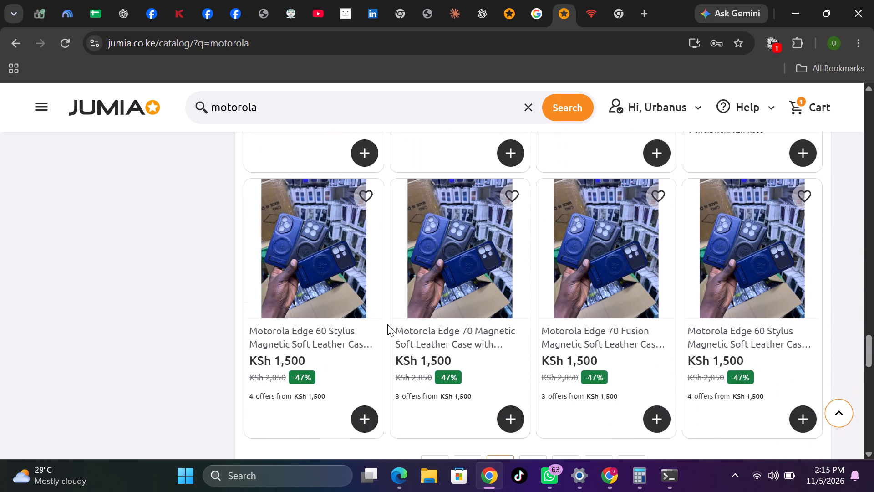
scroll(387, 324, up, 2)
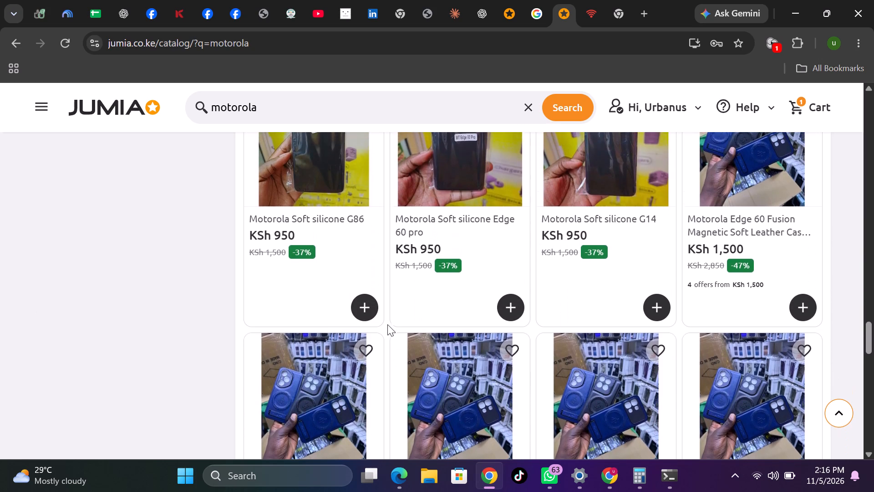
scroll(387, 324, up, 8)
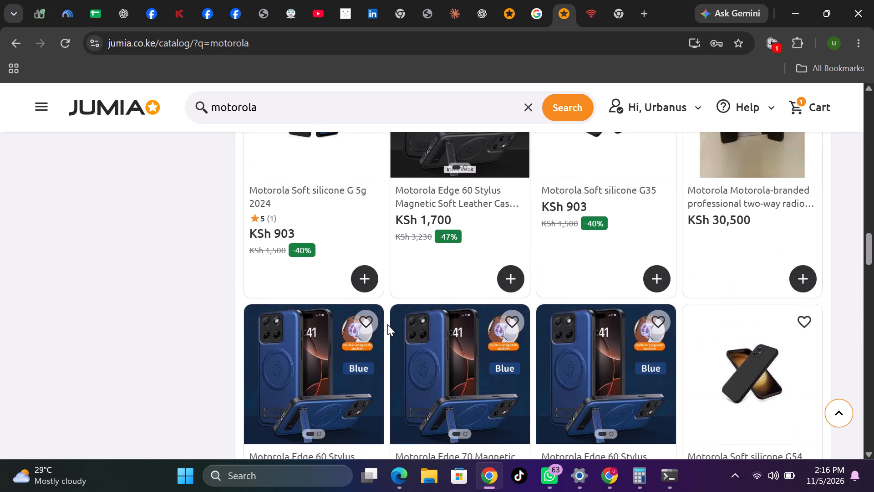
scroll(387, 324, up, 7)
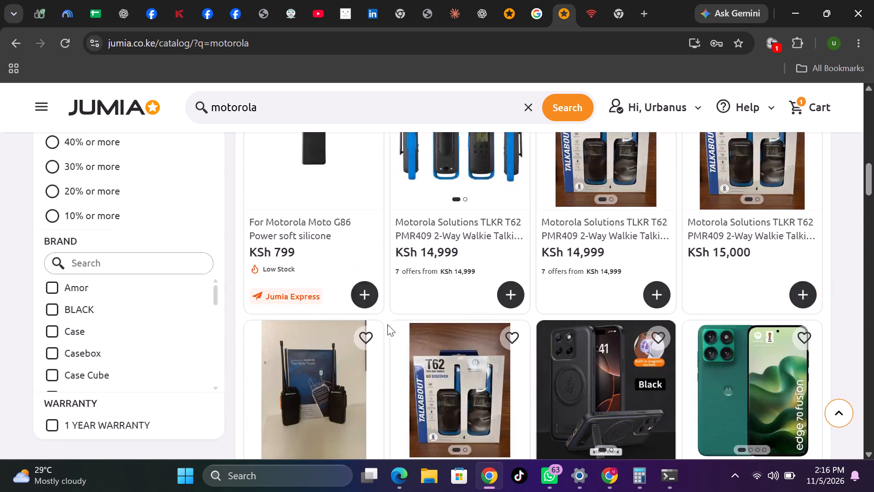
scroll(387, 324, up, 4)
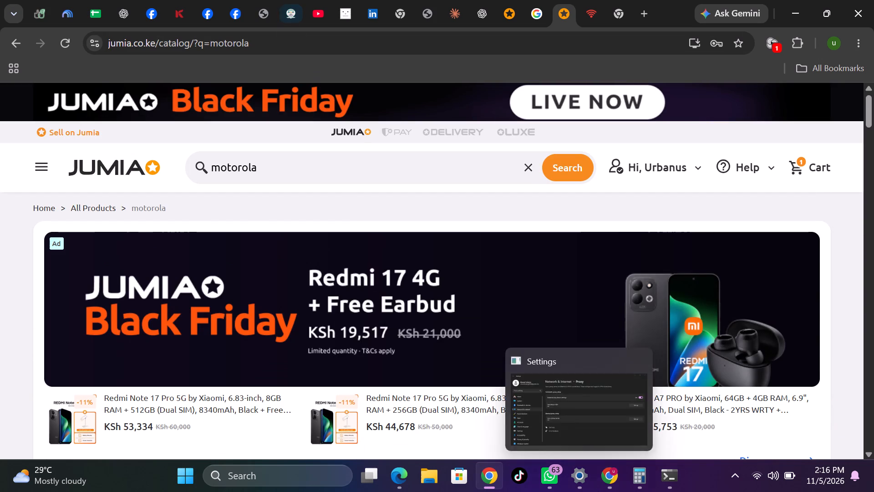
Return to the EXPERT @ CUSTOMIZED notebook and check the simulation progress, alpha settings and expression list outputs.
click(595, 432)
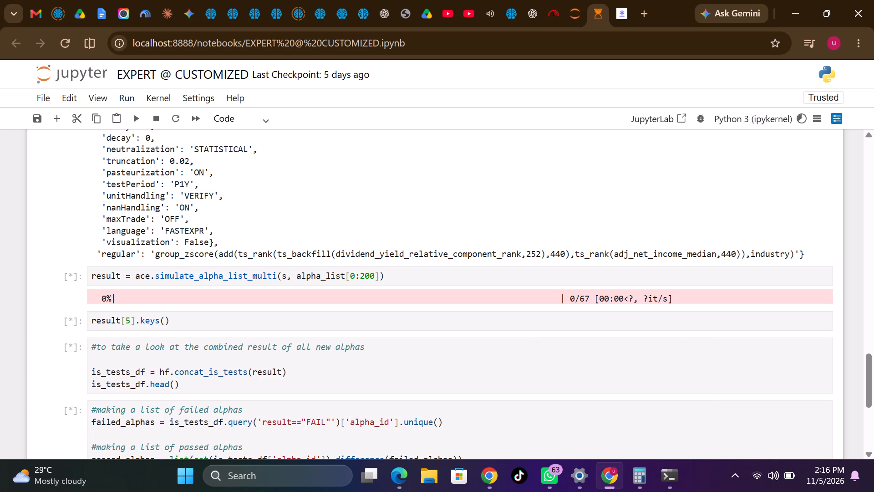
scroll(478, 389, up, 2)
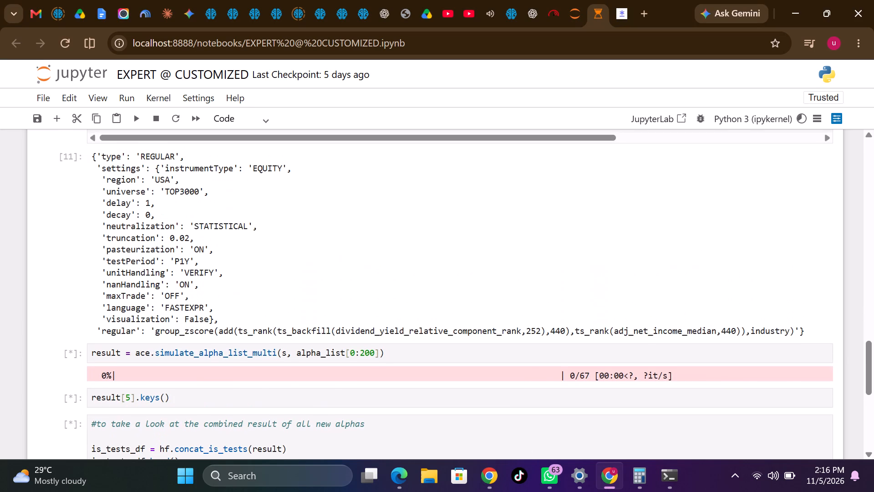
scroll(478, 389, up, 6)
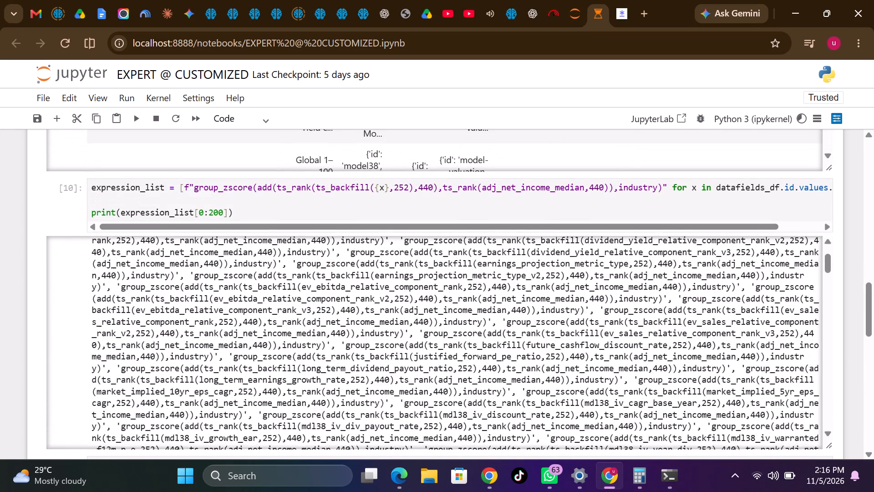
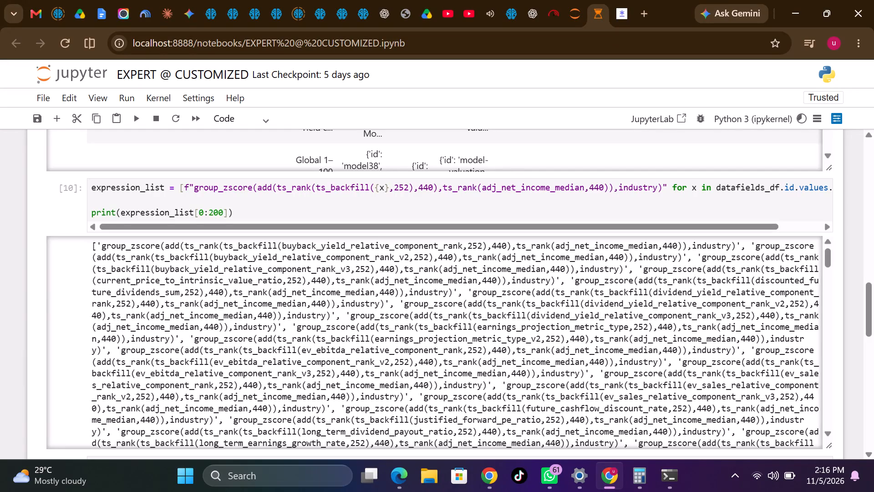
Check the progress of the running alpha simulation and the alpha settings output in the notebook.
scroll(484, 188, down, 2)
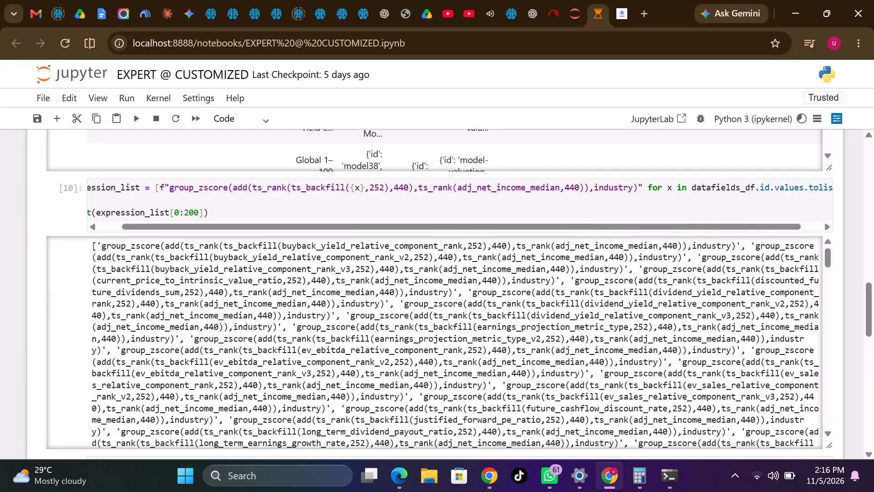
scroll(484, 188, down, 2)
scroll(481, 342, down, 2)
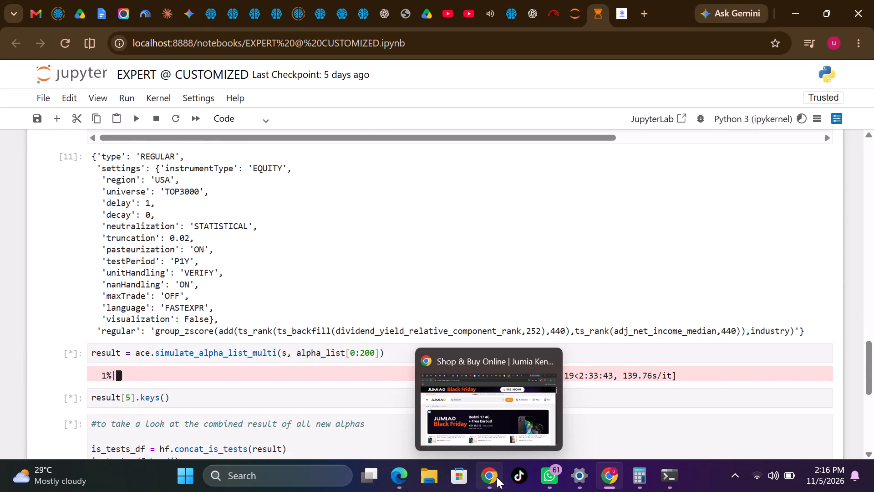
Switch to the Jumia browser window and go from the motorola search results to the store's home page.
click(490, 415)
scroll(409, 302, right, 1)
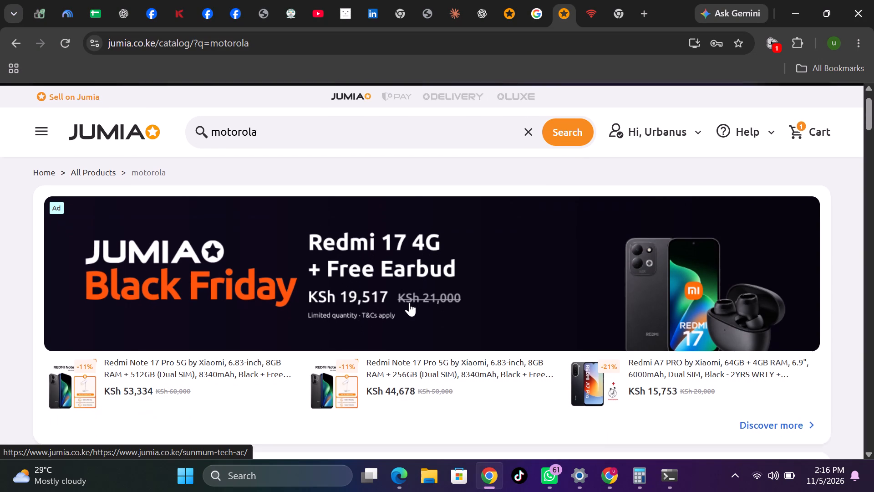
scroll(409, 302, right, 1)
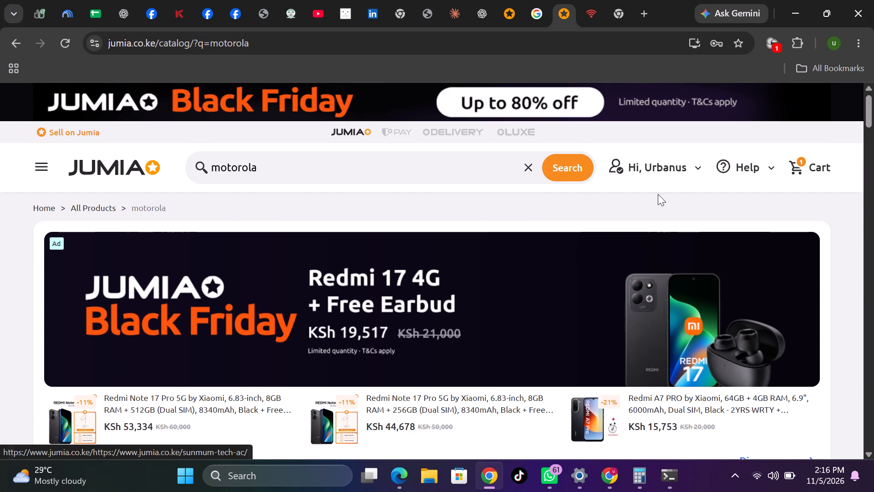
click(95, 174)
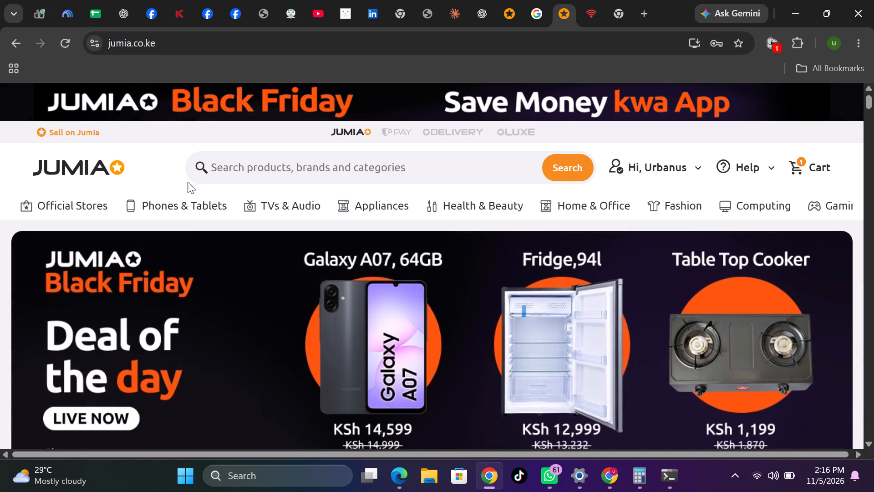
Examine the products and prices in the Recommended for you row on Jumia's home page.
scroll(209, 307, down, 5)
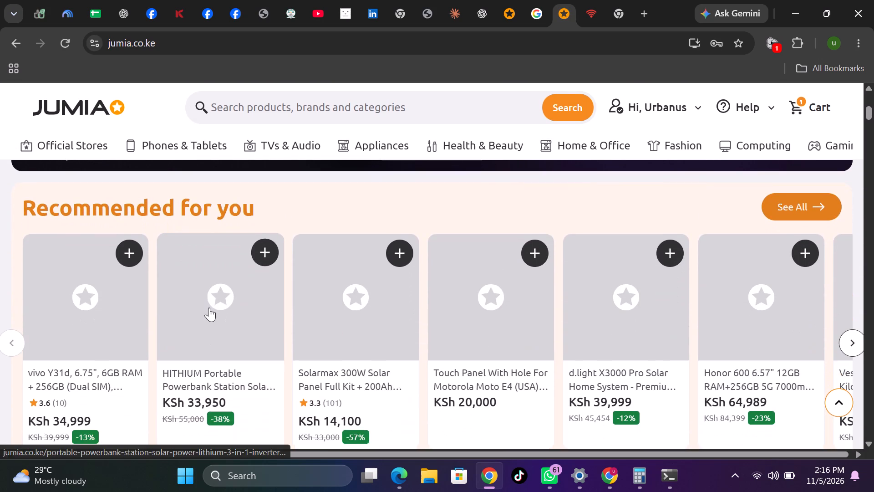
scroll(209, 307, down, 1)
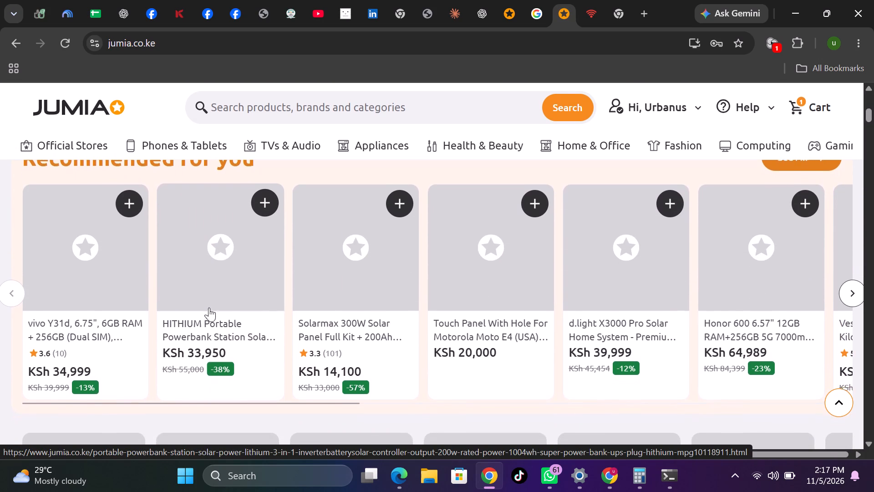
scroll(209, 307, down, 1)
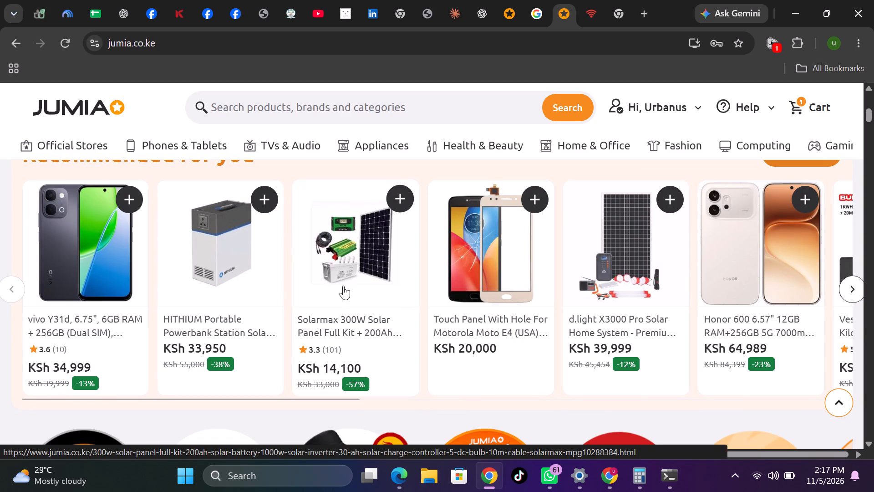
scroll(405, 291, left, 5)
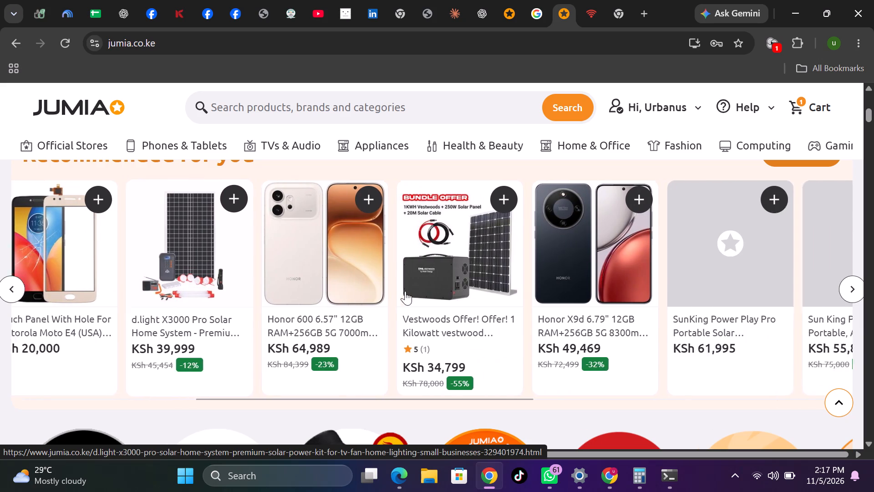
scroll(405, 291, right, 5)
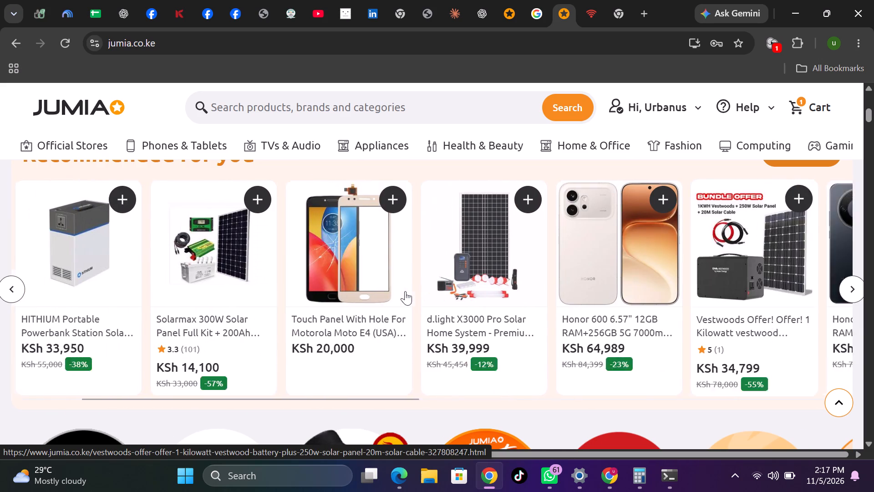
scroll(409, 291, right, 4)
Examine the phone, solar and Motorola offers on Jumia's home page, down to the Sponsored products row.
scroll(409, 291, down, 3)
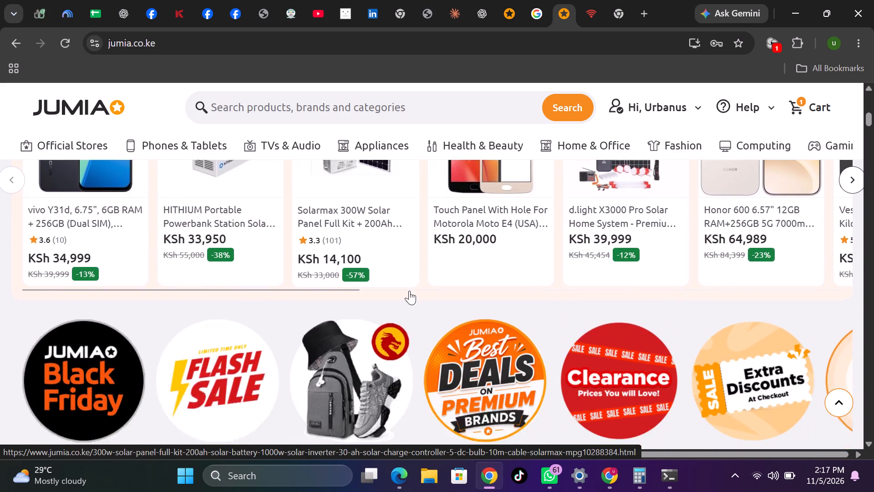
scroll(409, 291, down, 5)
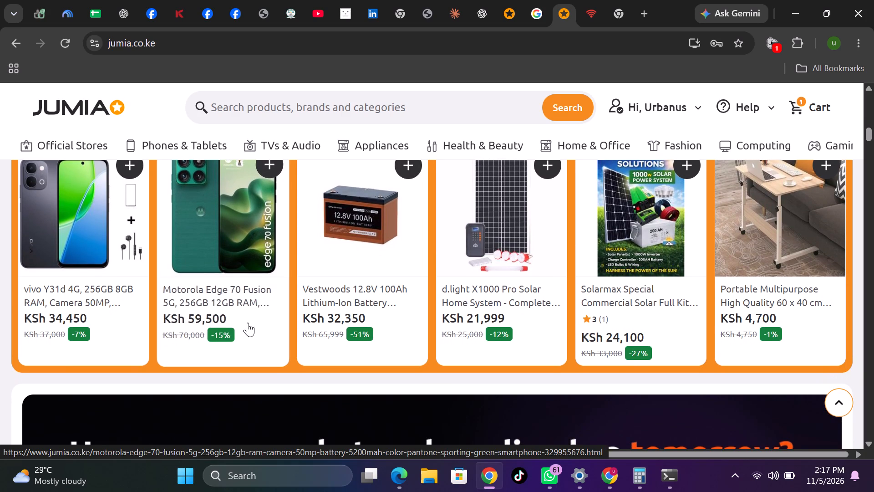
scroll(248, 323, down, 1)
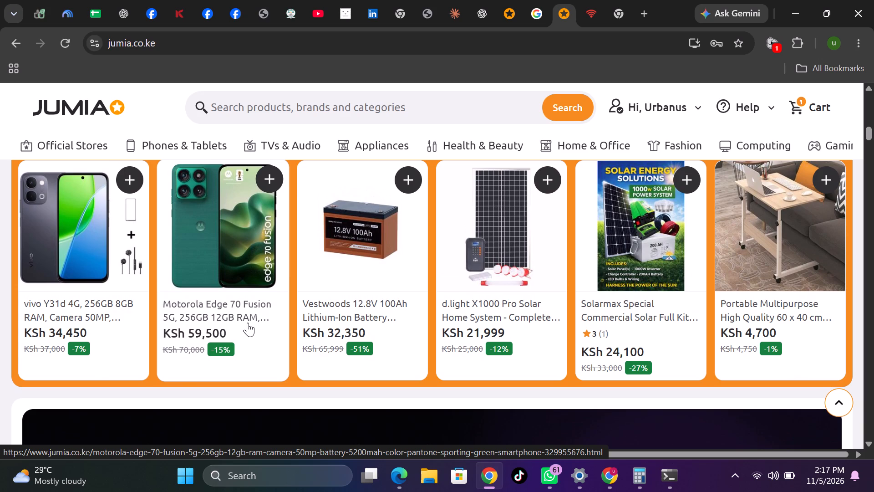
scroll(248, 323, down, 3)
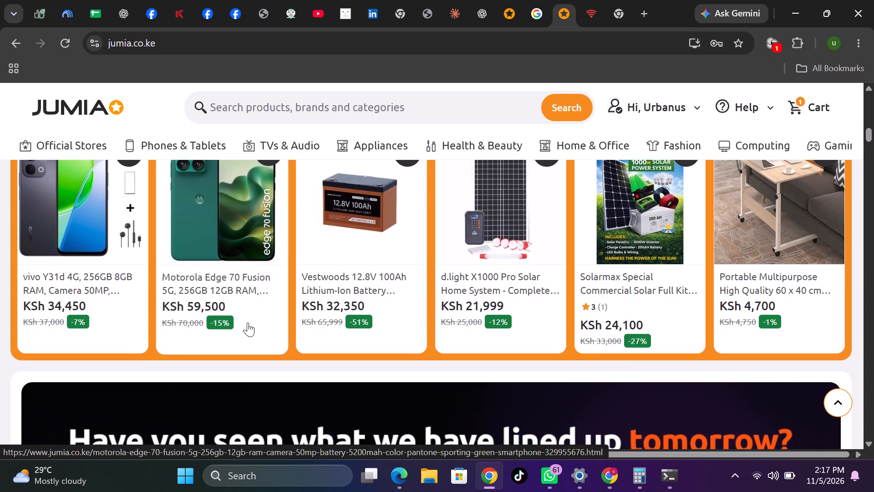
scroll(248, 323, down, 7)
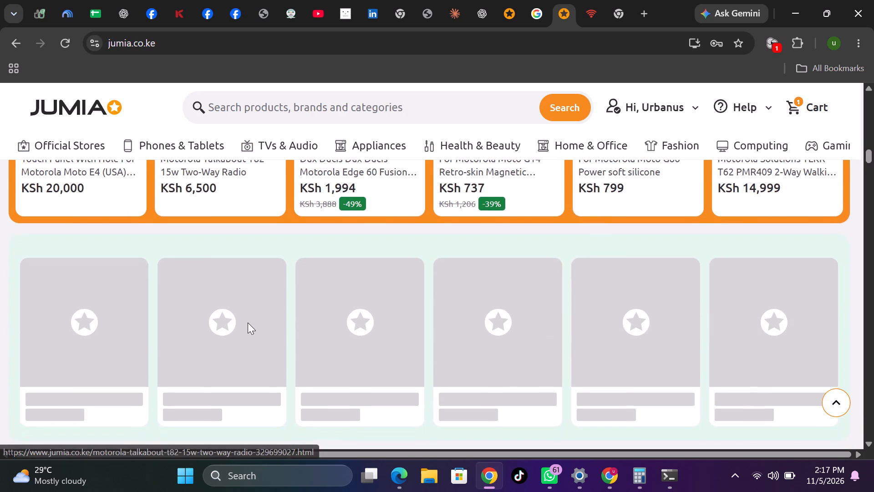
scroll(248, 323, down, 1)
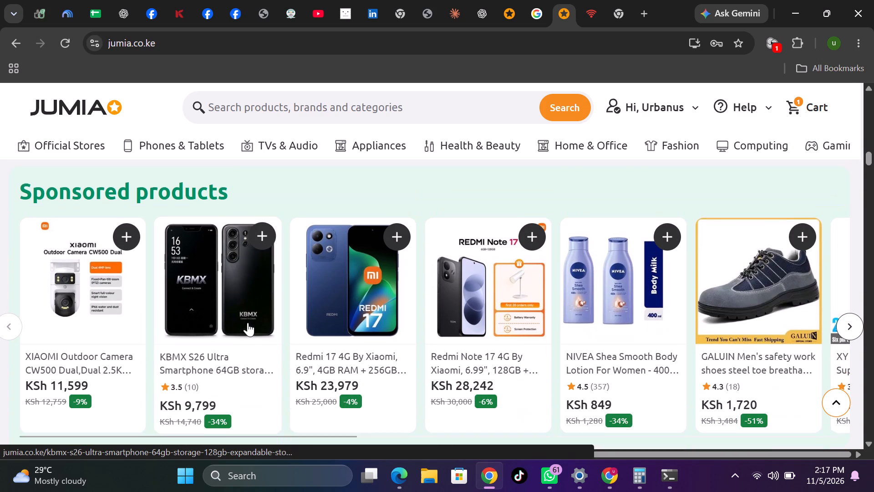
scroll(248, 323, down, 1)
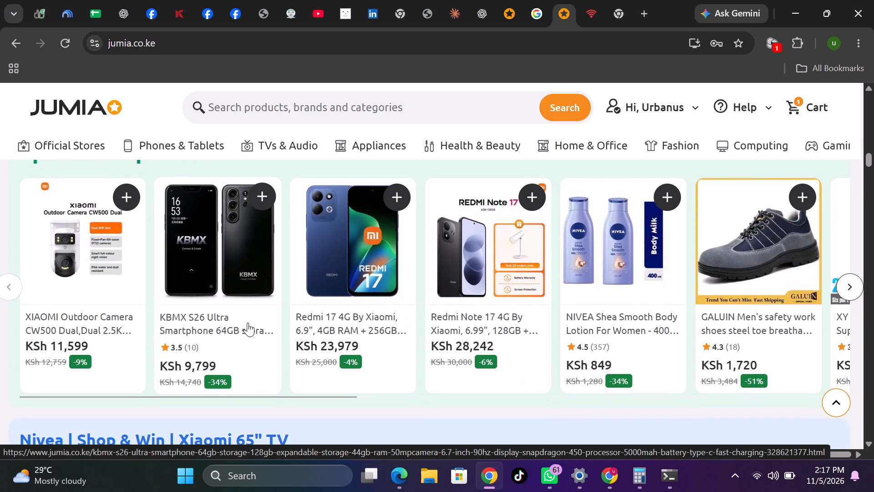
Look through the Nivea promotions, Flash Sales and Black Friday Top Deals on Jumia's home page.
scroll(248, 323, down, 4)
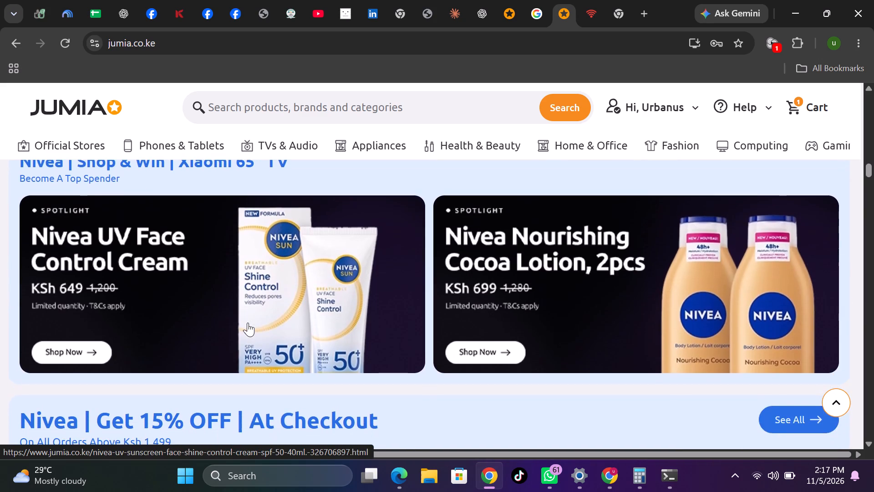
scroll(248, 323, down, 7)
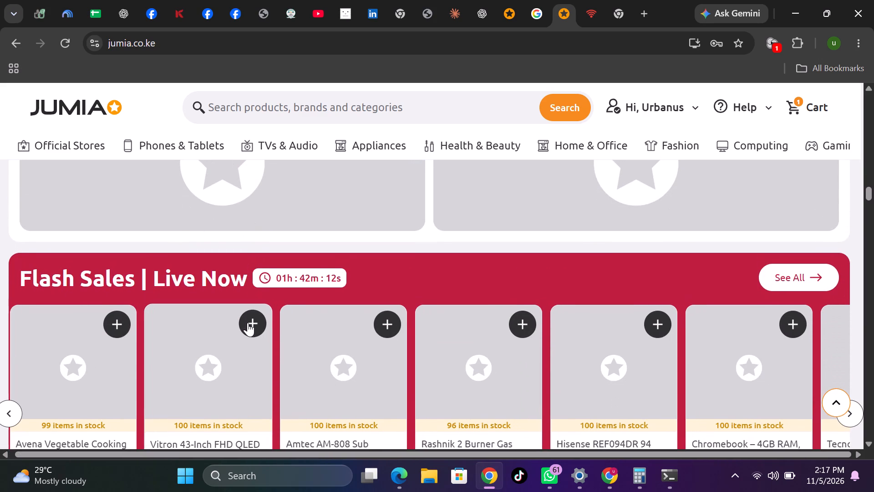
scroll(248, 323, down, 4)
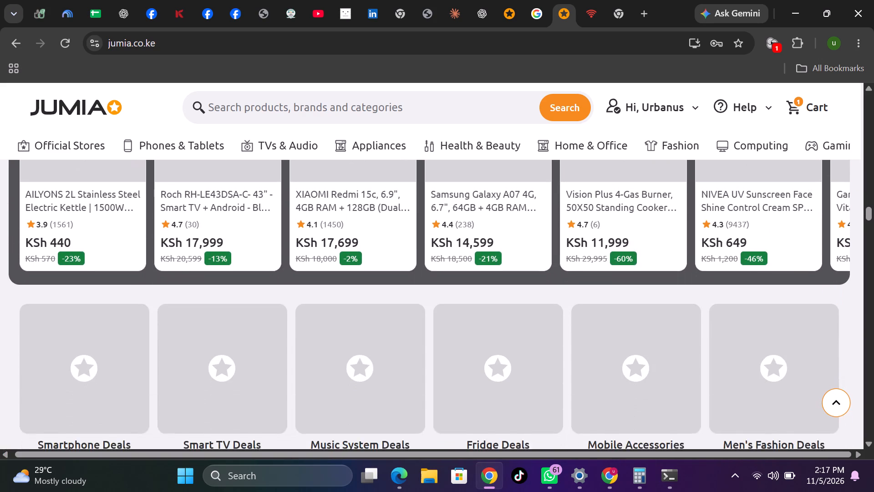
scroll(248, 323, up, 3)
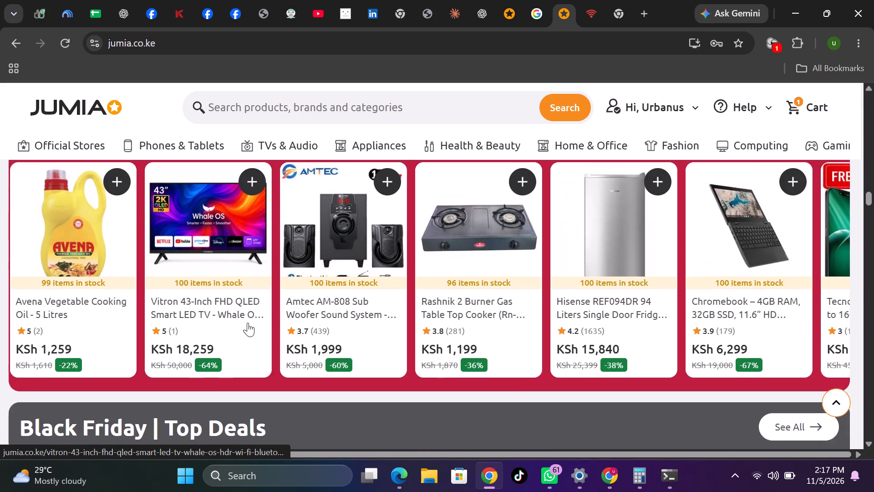
scroll(248, 323, up, 3)
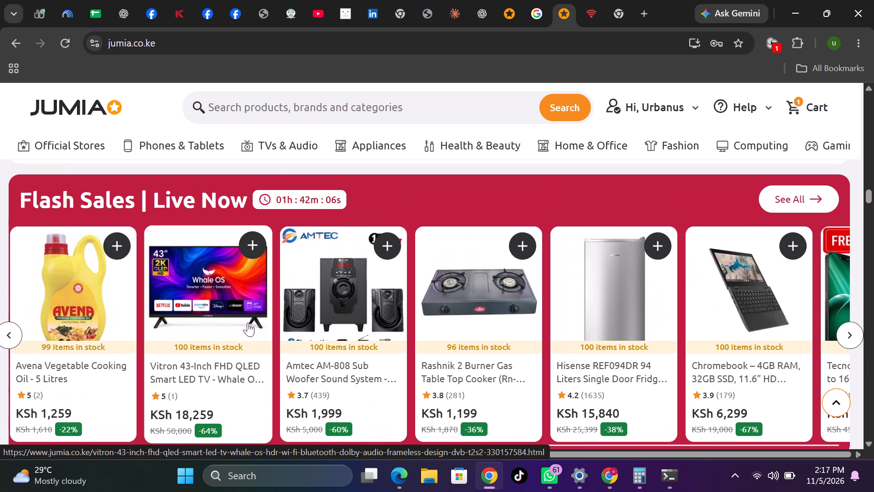
scroll(248, 323, up, 2)
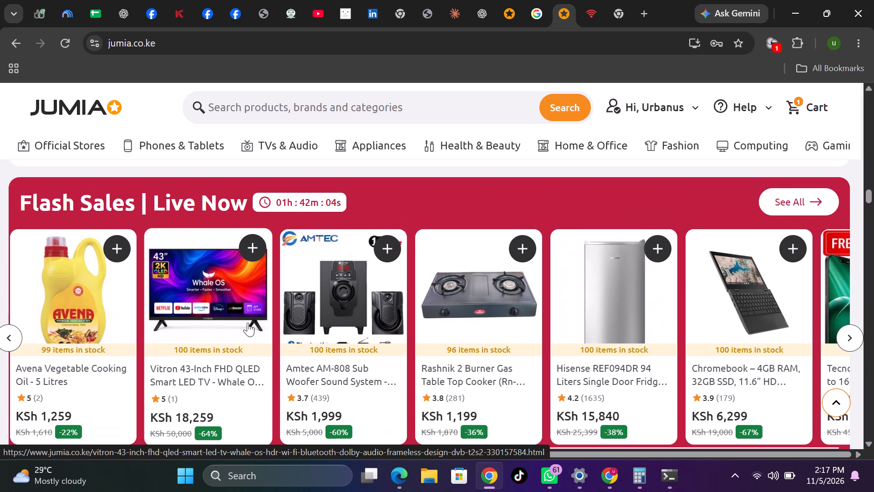
scroll(182, 336, up, 2)
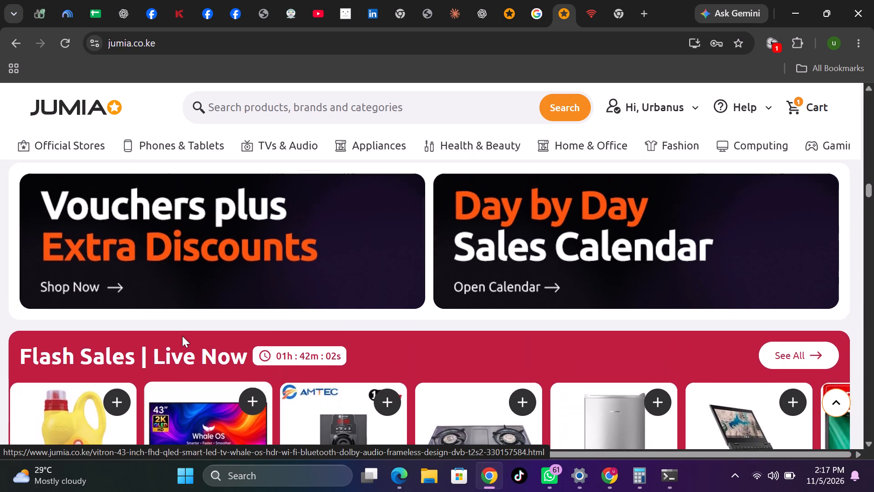
Review the Sponsored products and their prices again and return to the top of Jumia's home page.
scroll(182, 336, up, 5)
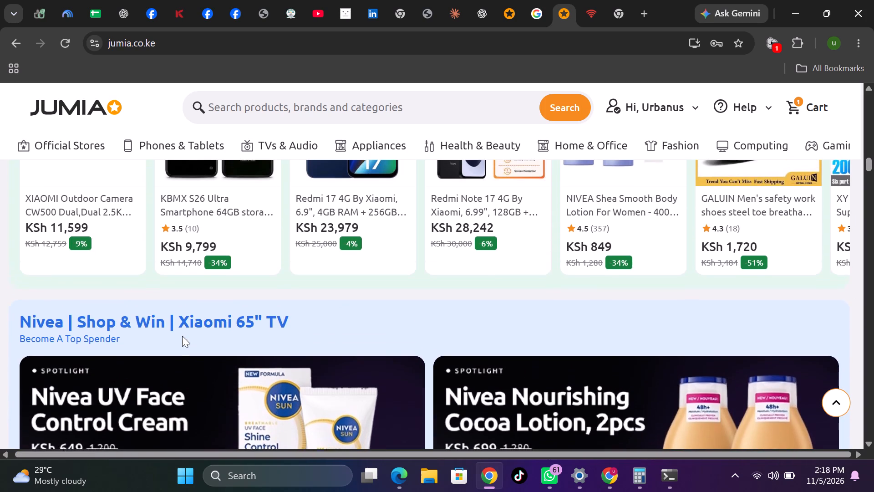
scroll(182, 336, up, 2)
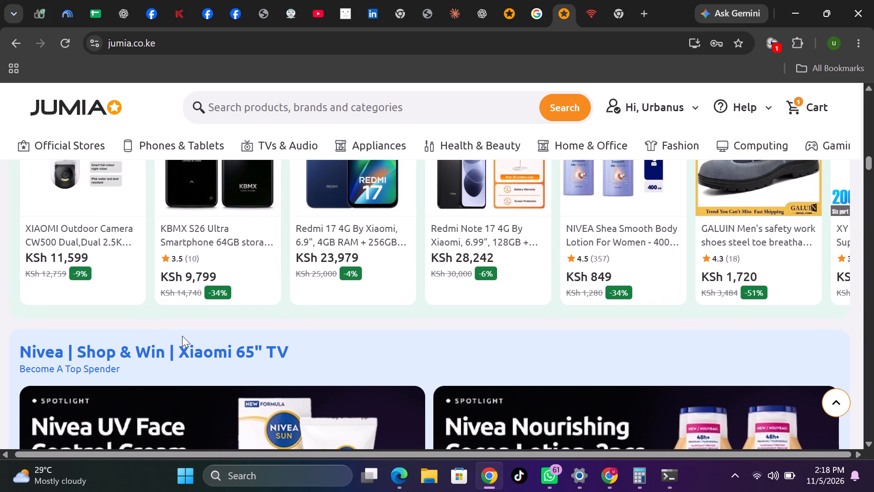
scroll(182, 336, up, 2)
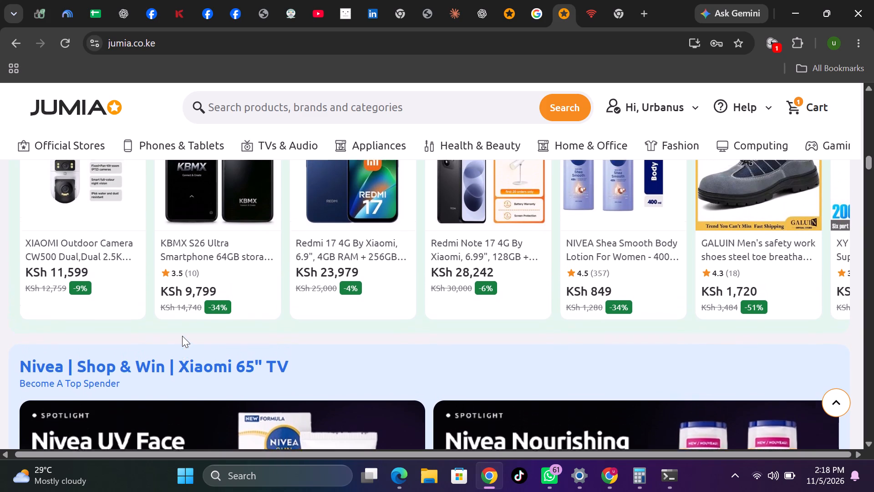
scroll(182, 336, up, 3)
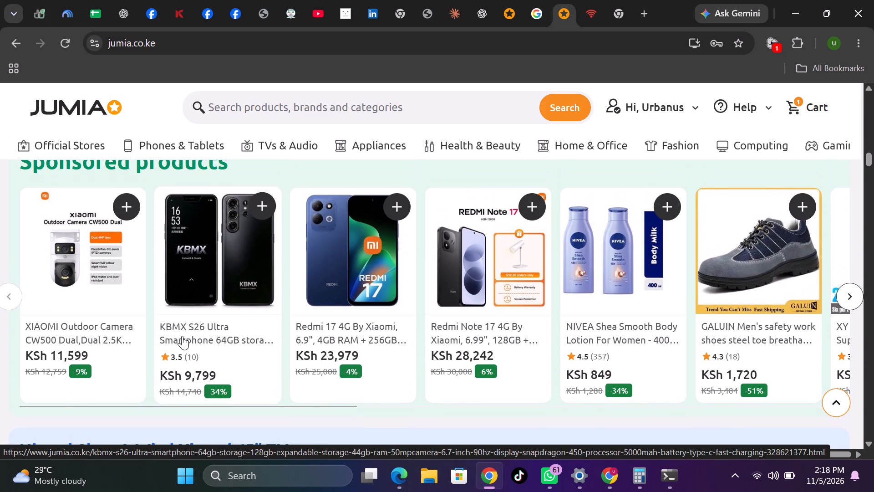
scroll(182, 336, up, 1)
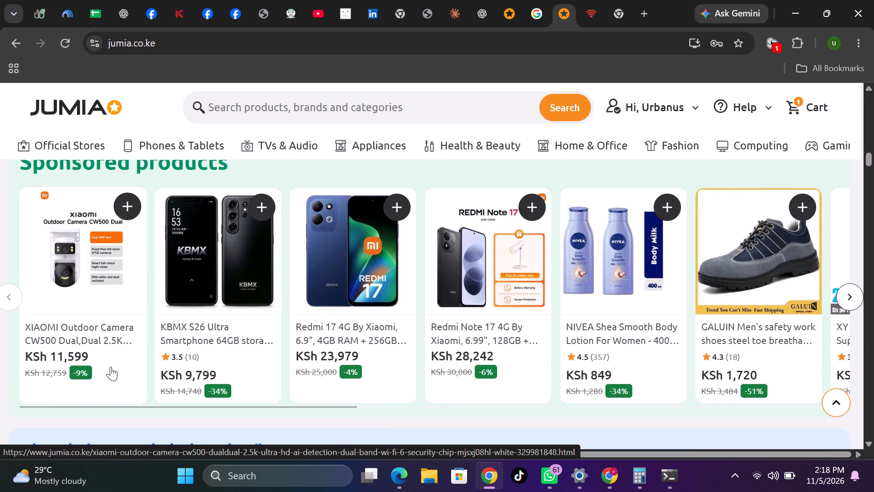
scroll(218, 355, up, 1)
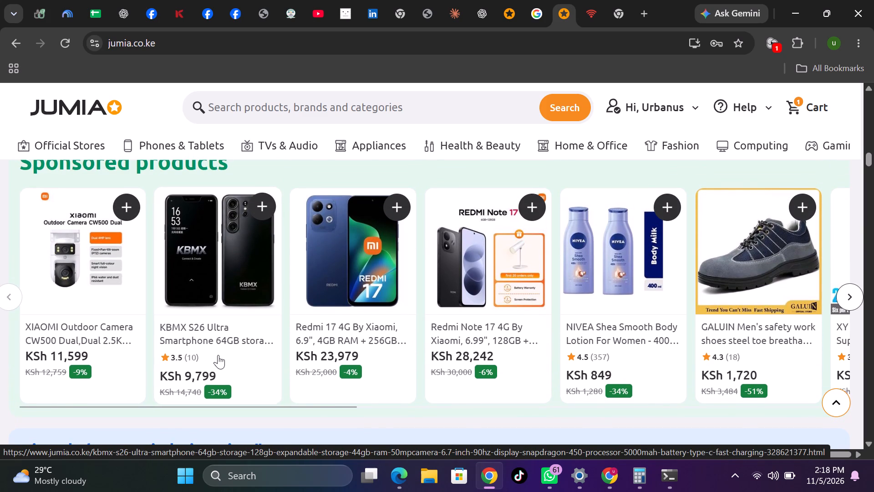
scroll(218, 355, up, 8)
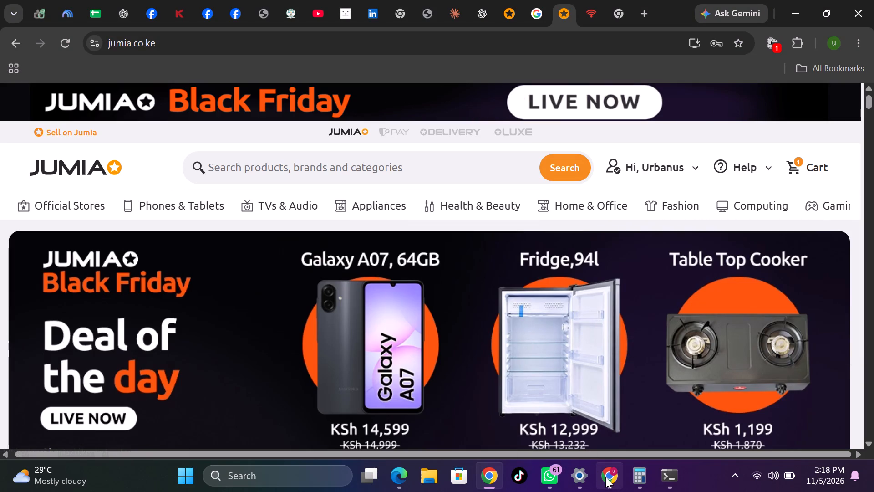
Pause the interview video playing on YouTube in the other Chrome window and return to the EXPERT @ CUSTOMIZED notebook.
click(591, 410)
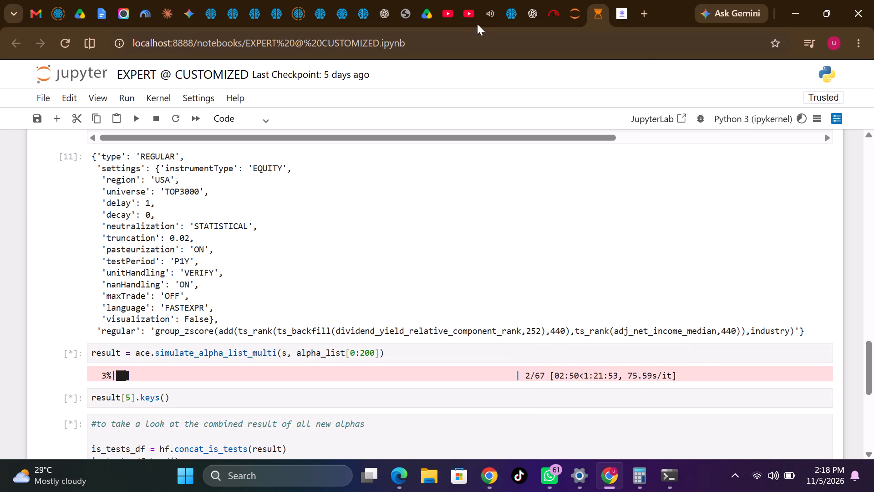
click(487, 13)
click(459, 253)
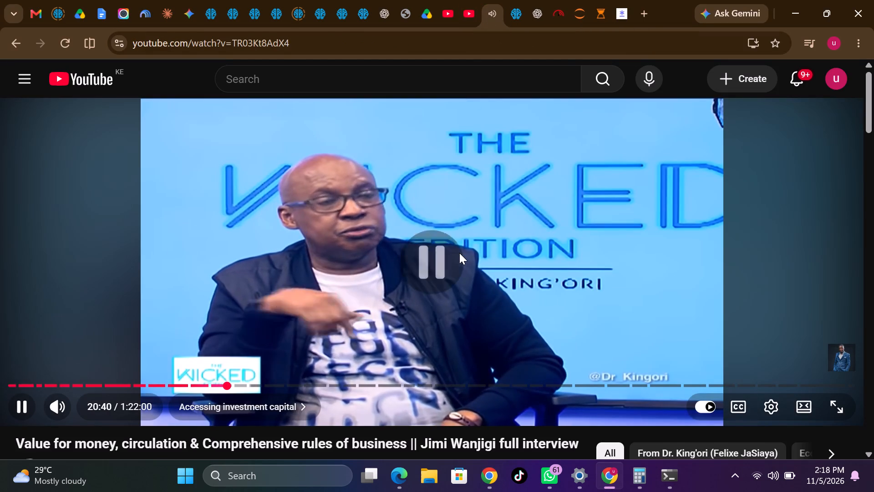
click(599, 8)
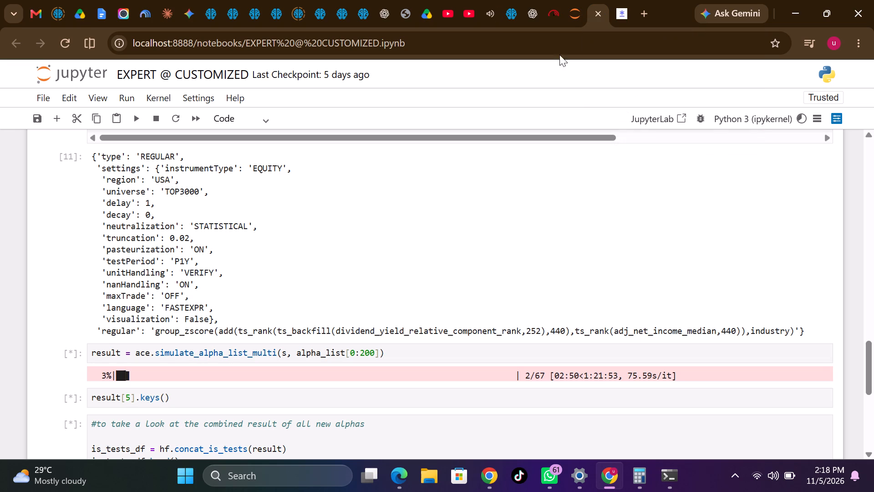
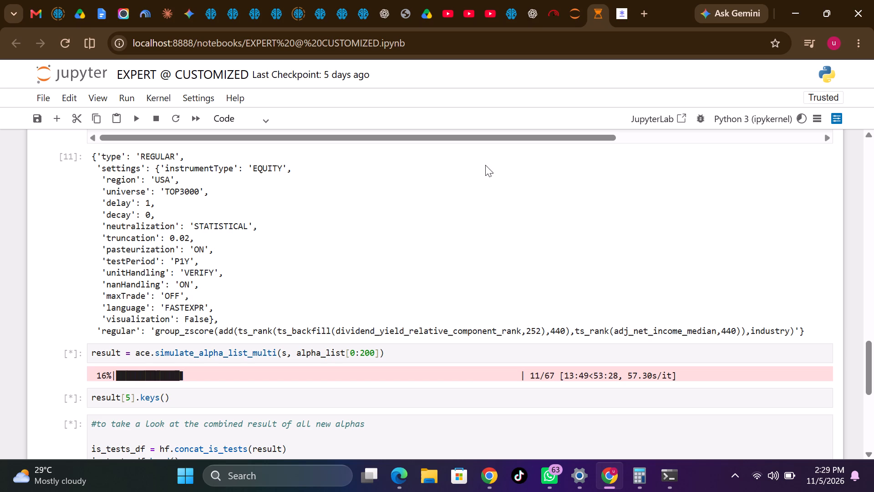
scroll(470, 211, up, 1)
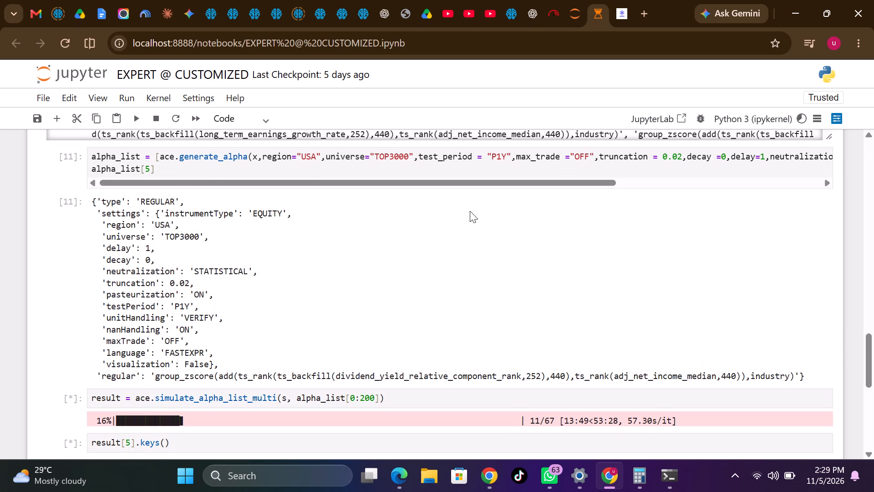